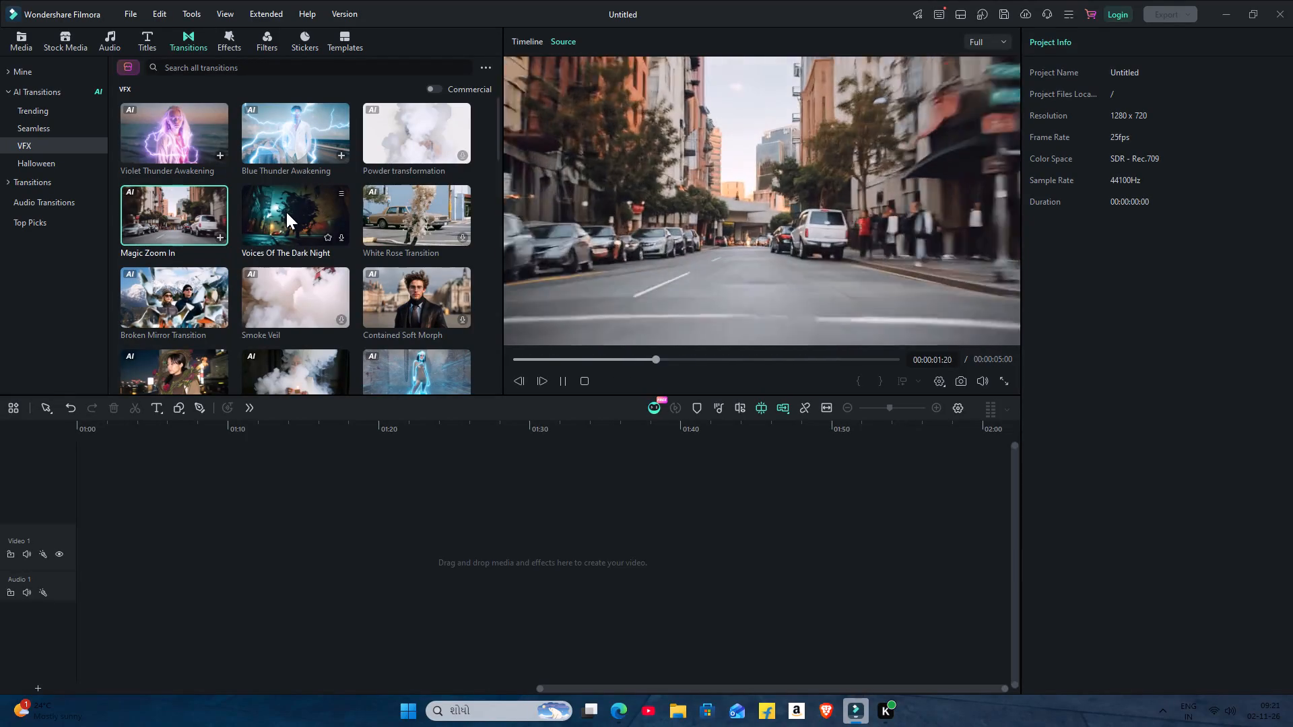
Preview the VFX transitions Voices Of The Dark Night, White Rose Transition, Broken Mirror Transition, Magic Zoom In, Smoke Veil and Contained Soft Morph.
click(286, 212)
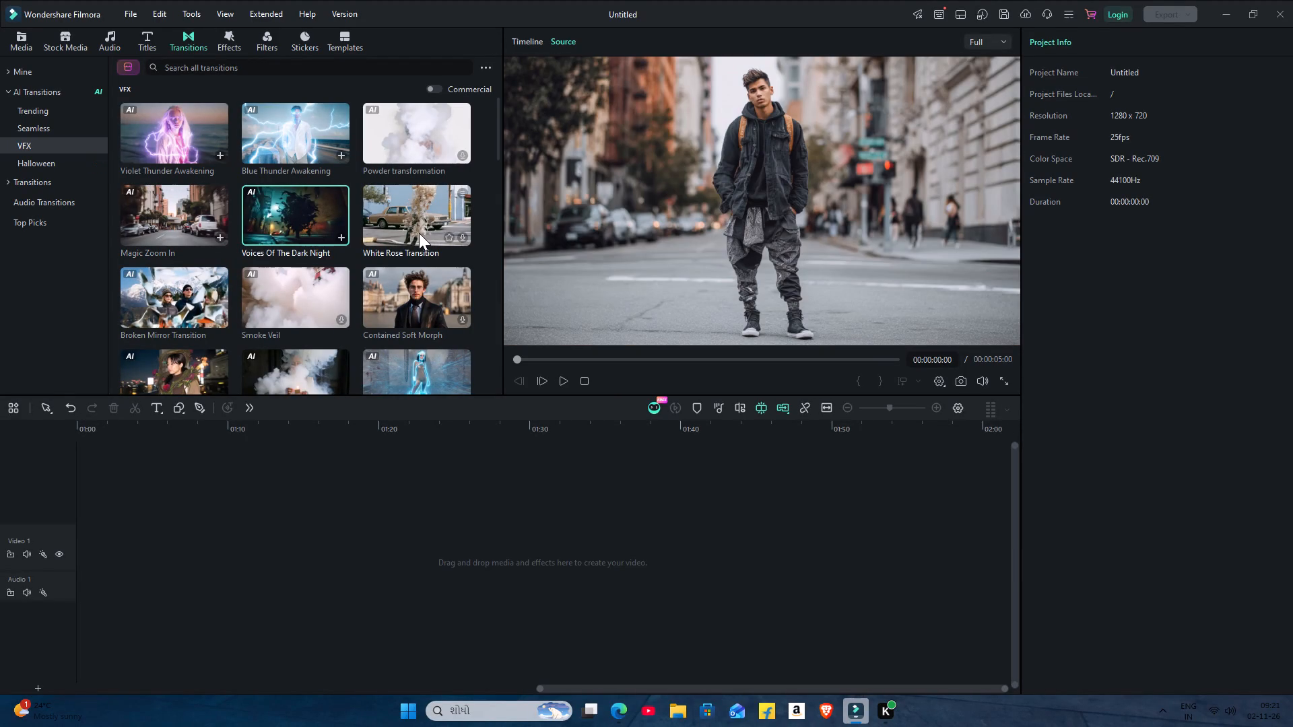
click(419, 237)
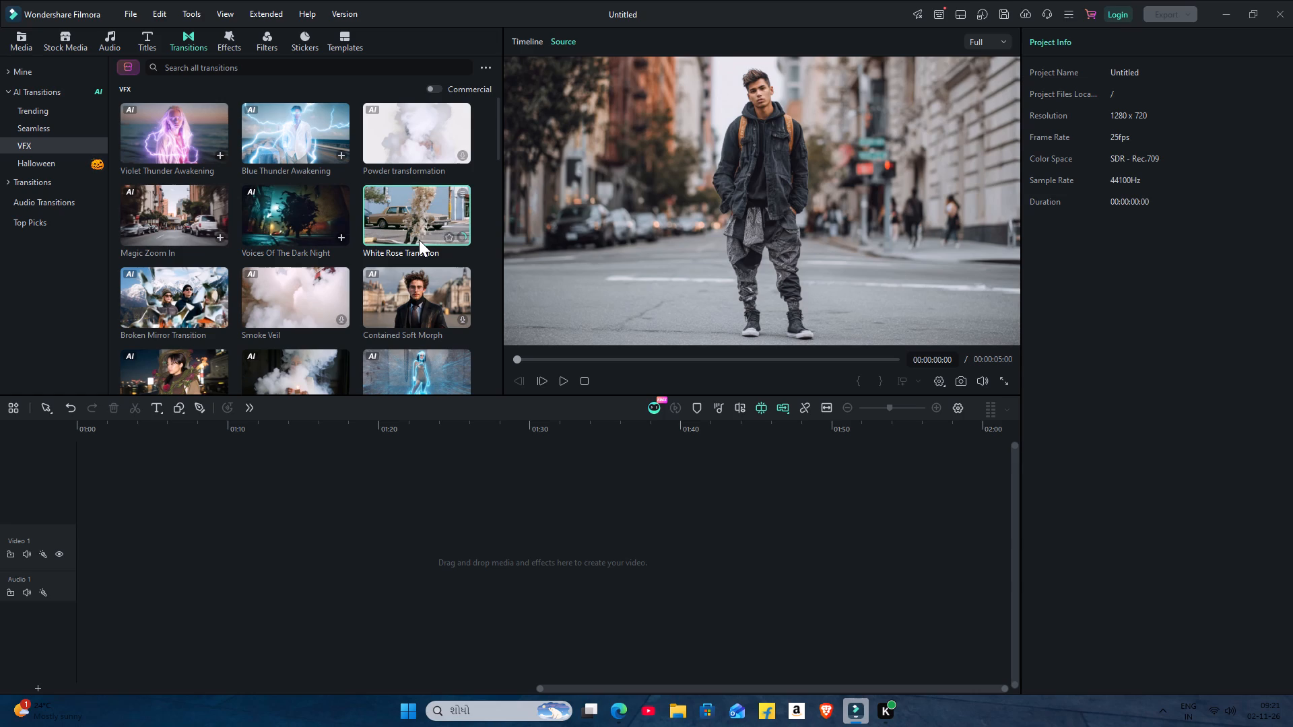
double_click(277, 235)
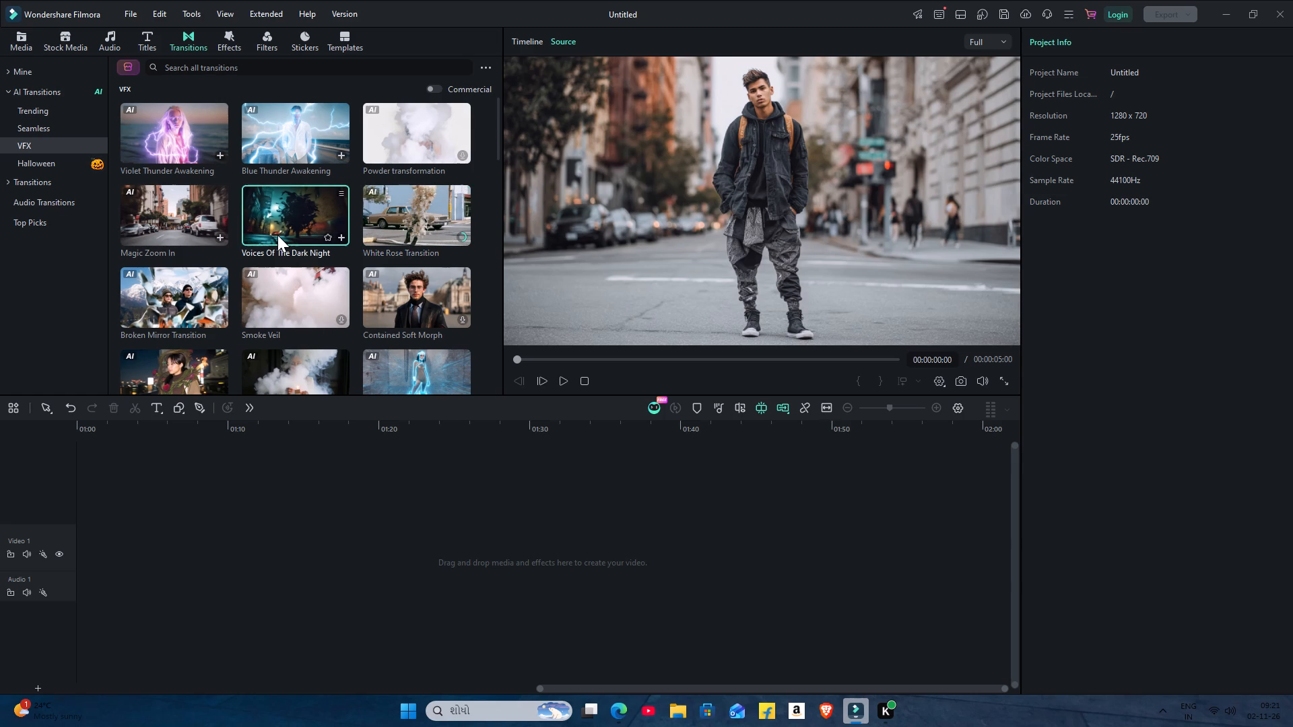
double_click(189, 287)
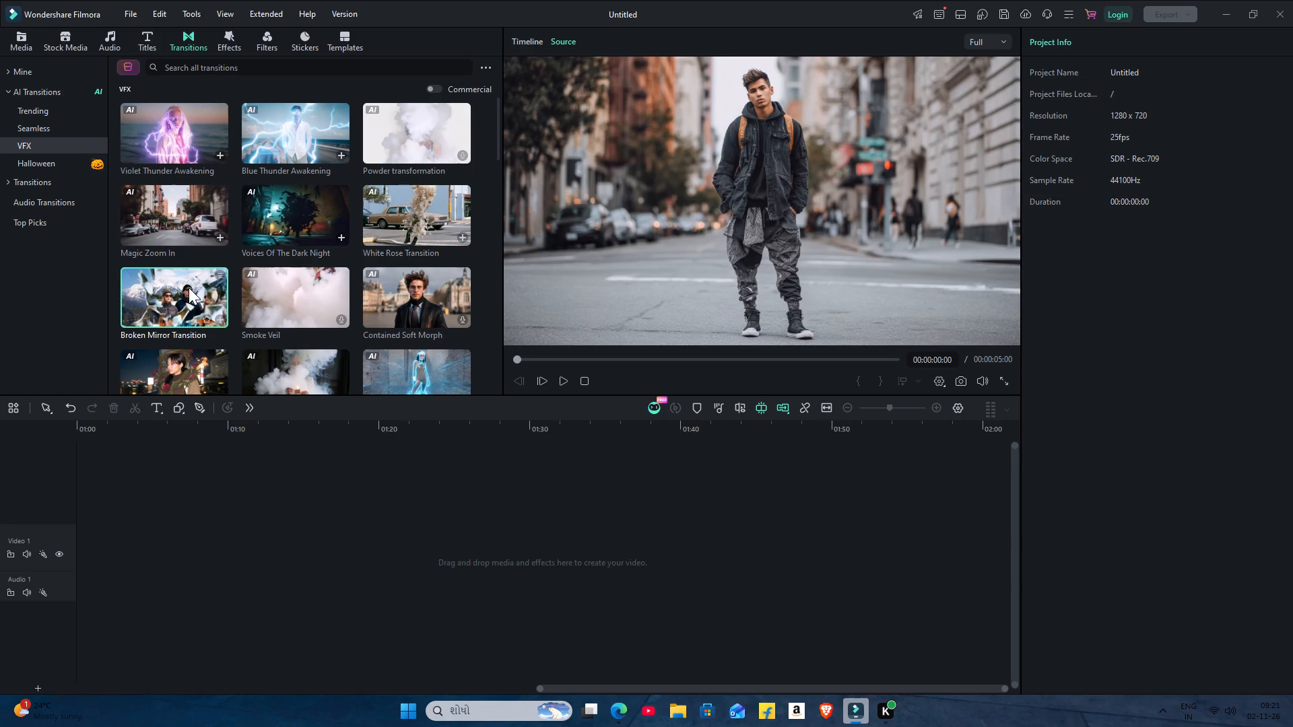
double_click(189, 287)
double_click(189, 230)
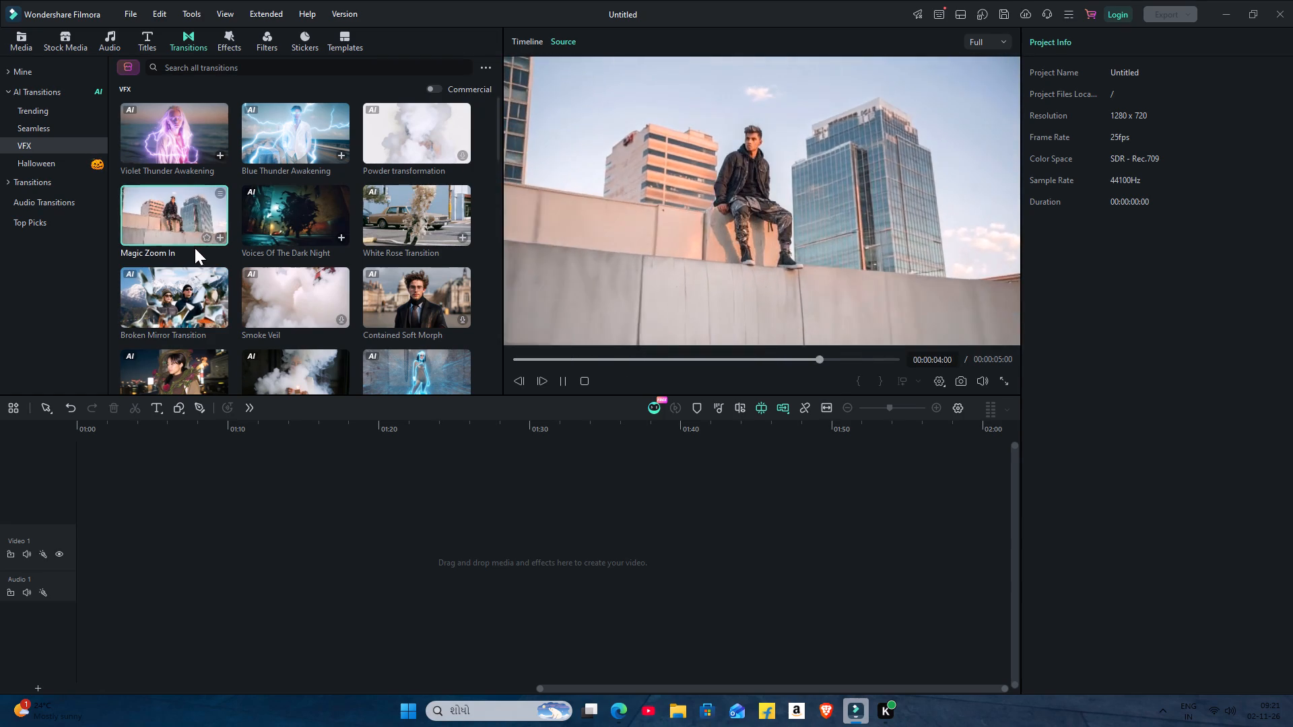
double_click(270, 293)
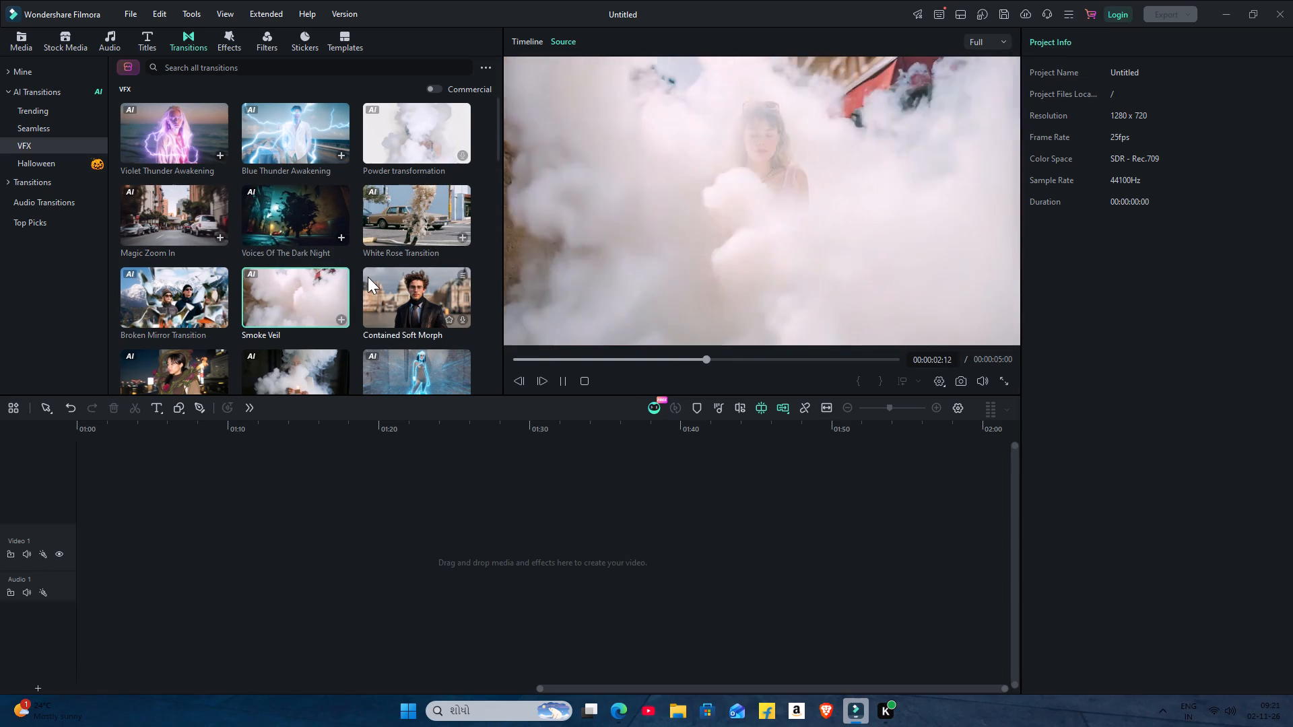
click(397, 294)
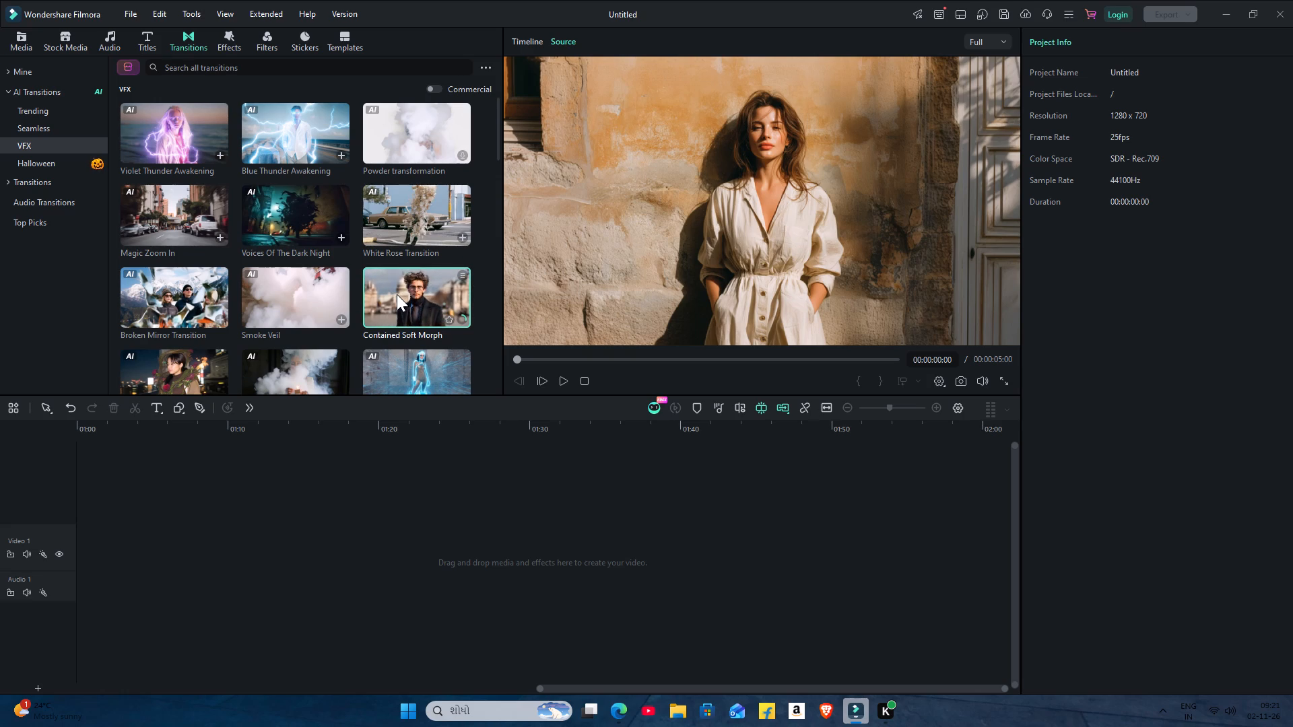
Preview more VFX transitions: Garden Bloom, Matchstick transition, Digital Transition, Frozen and shattered ice, Crimson Rose Transition and White Dove Drift.
scroll(318, 330, down, 1)
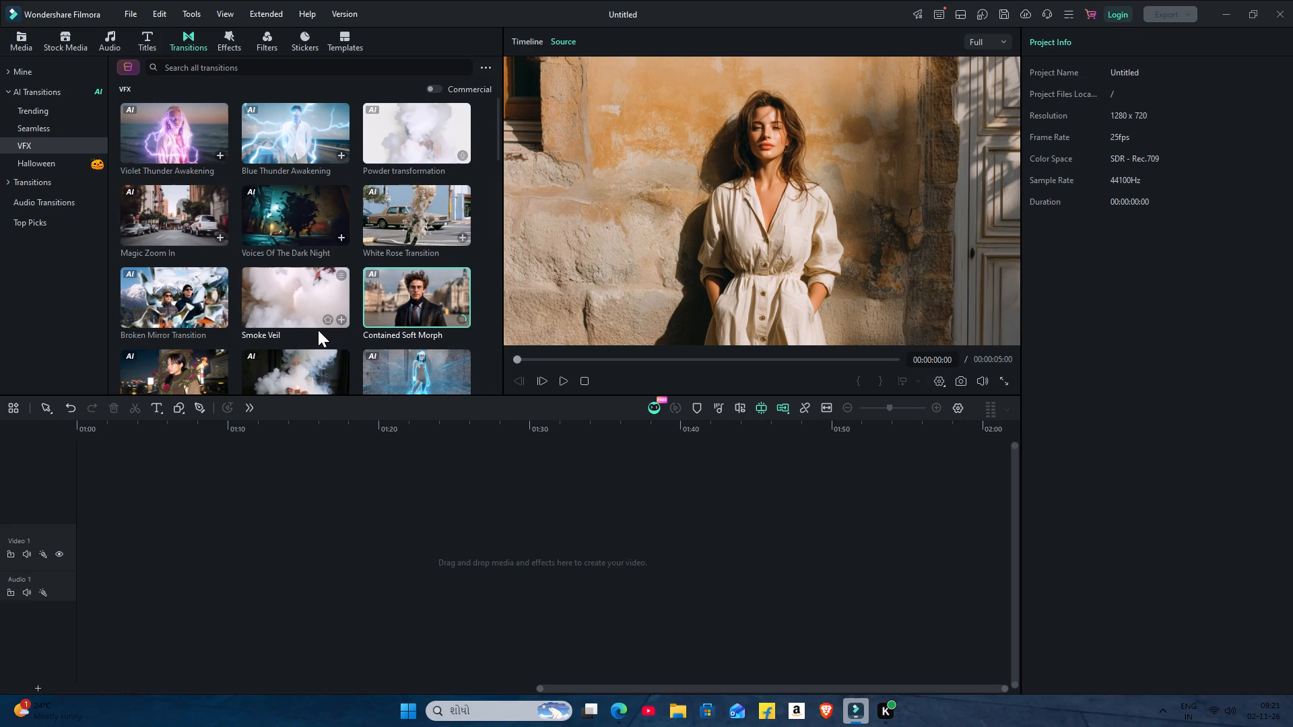
double_click(181, 313)
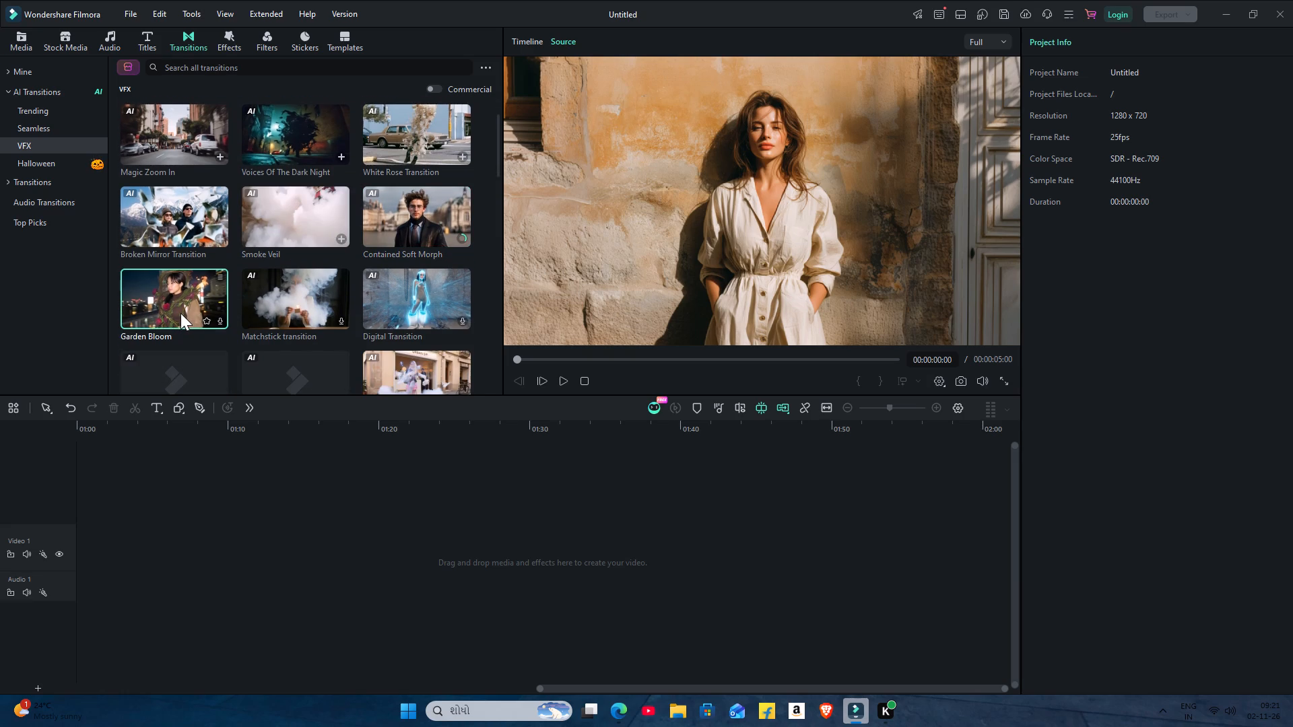
double_click(314, 287)
click(387, 308)
double_click(136, 361)
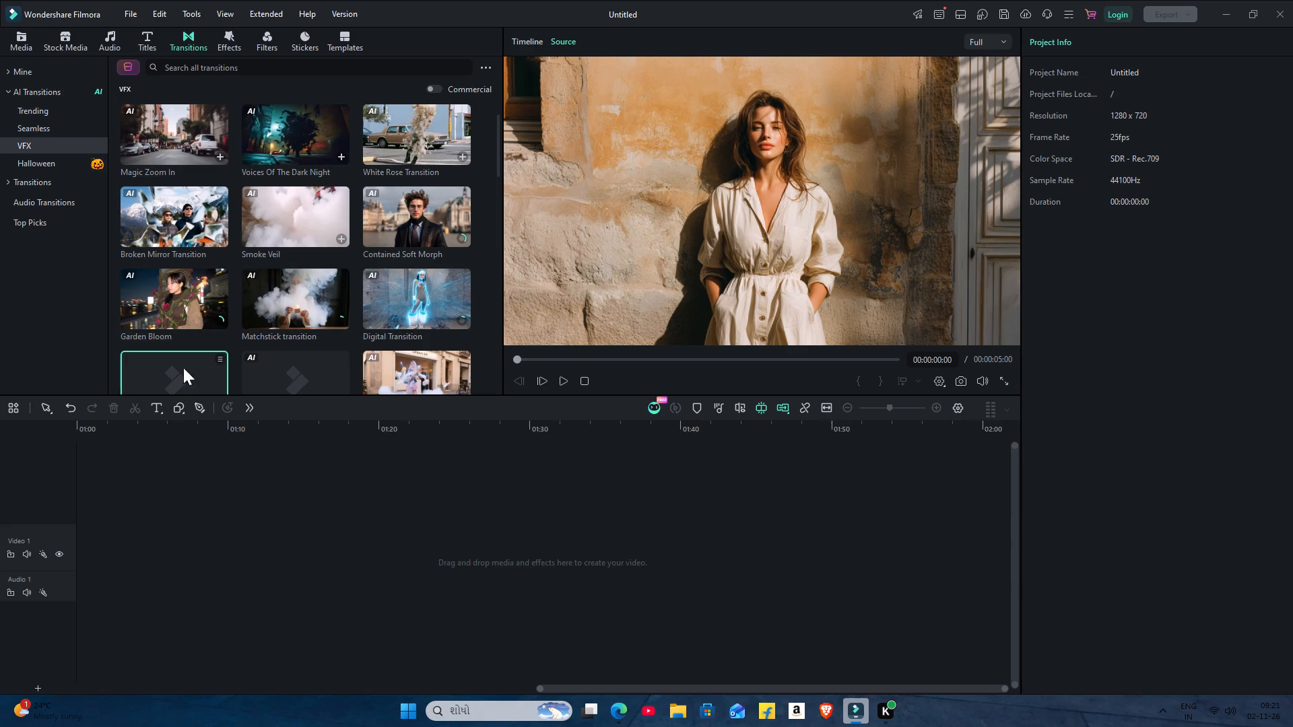
click(301, 374)
click(374, 372)
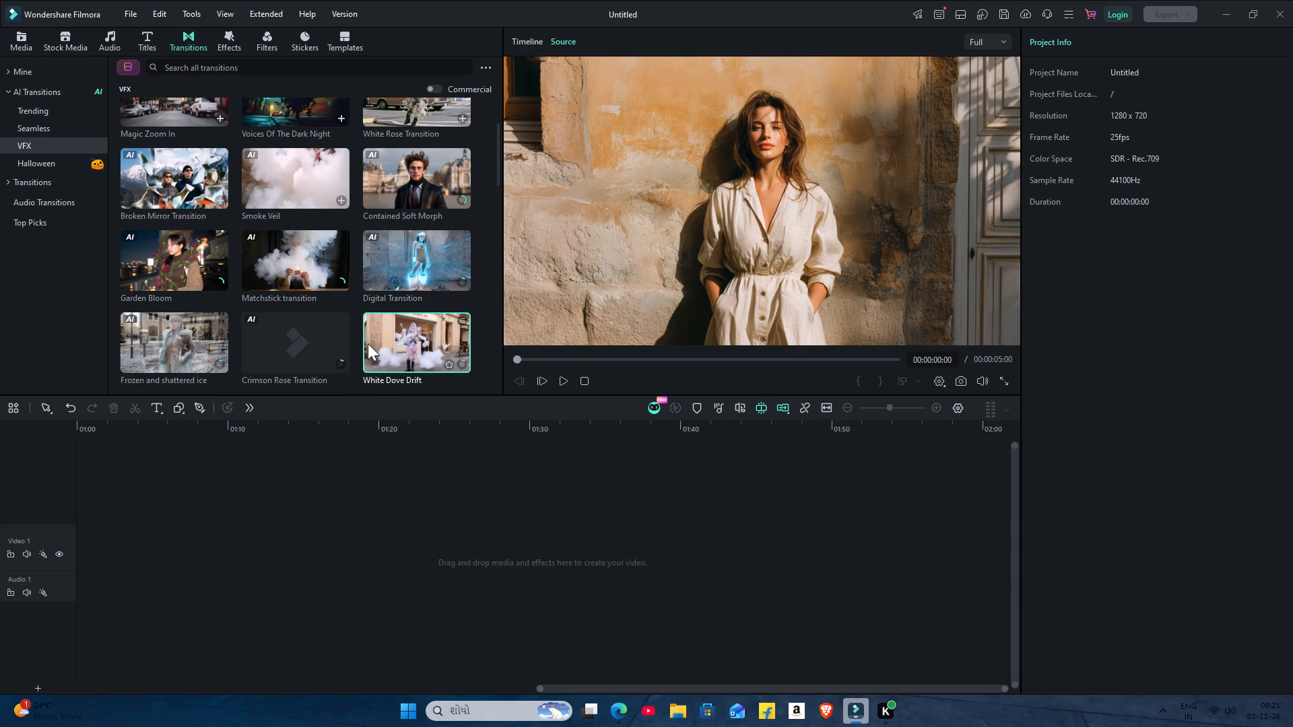
scroll(365, 336, down, 2)
scroll(226, 312, up, 1)
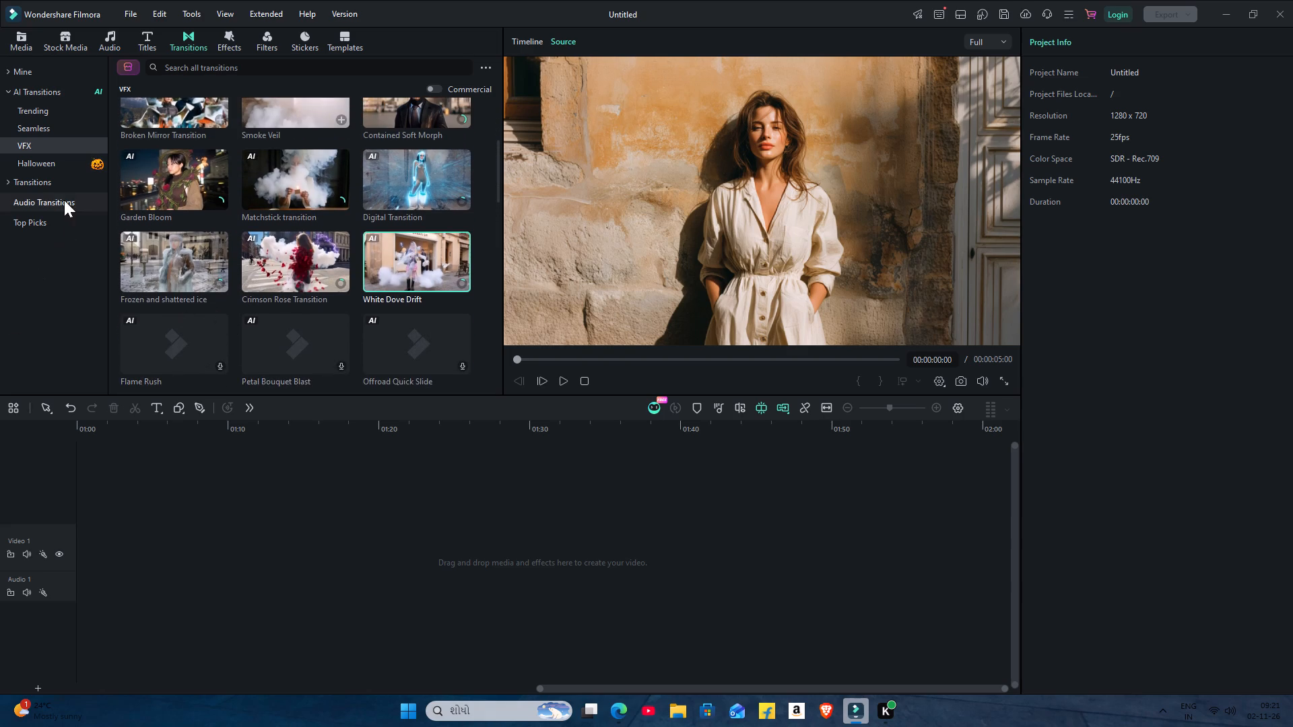
Browse the transition categories Halloween, Trending, Seamless, Favorites, Downloads, Top Picks and Audio Transitions.
click(42, 164)
click(36, 116)
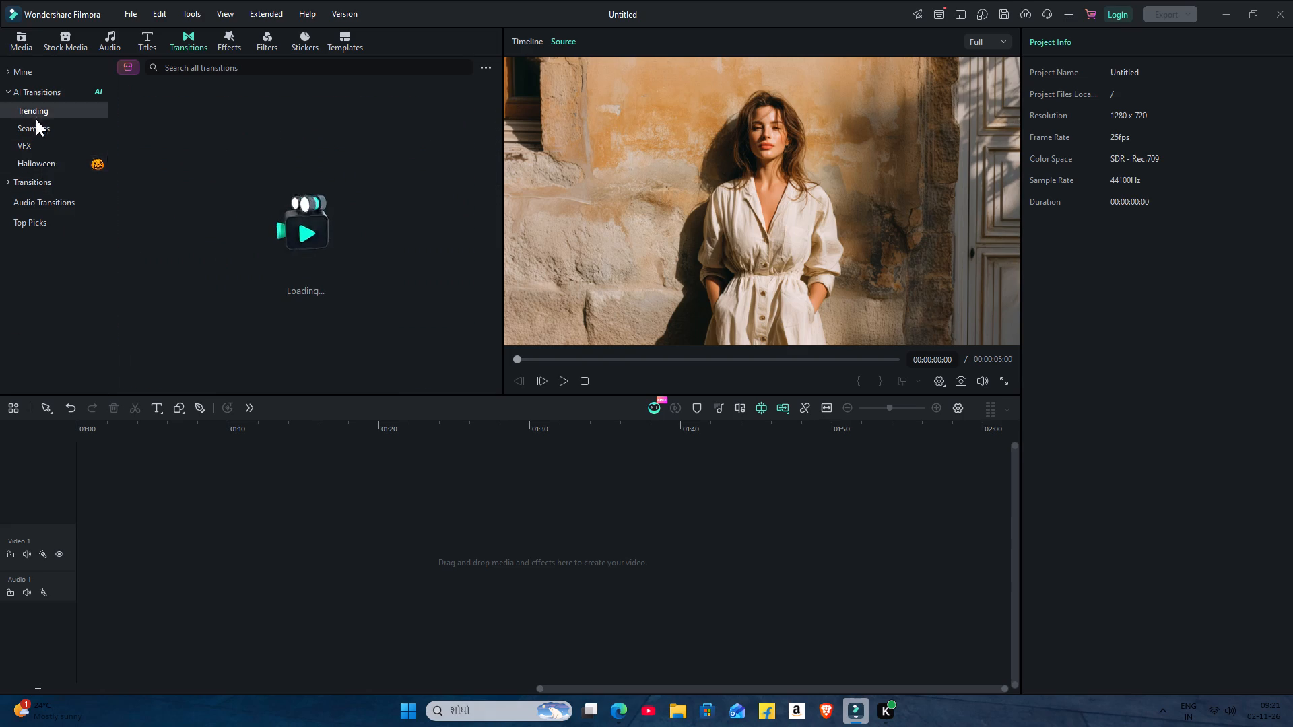
click(34, 126)
click(27, 116)
double_click(32, 73)
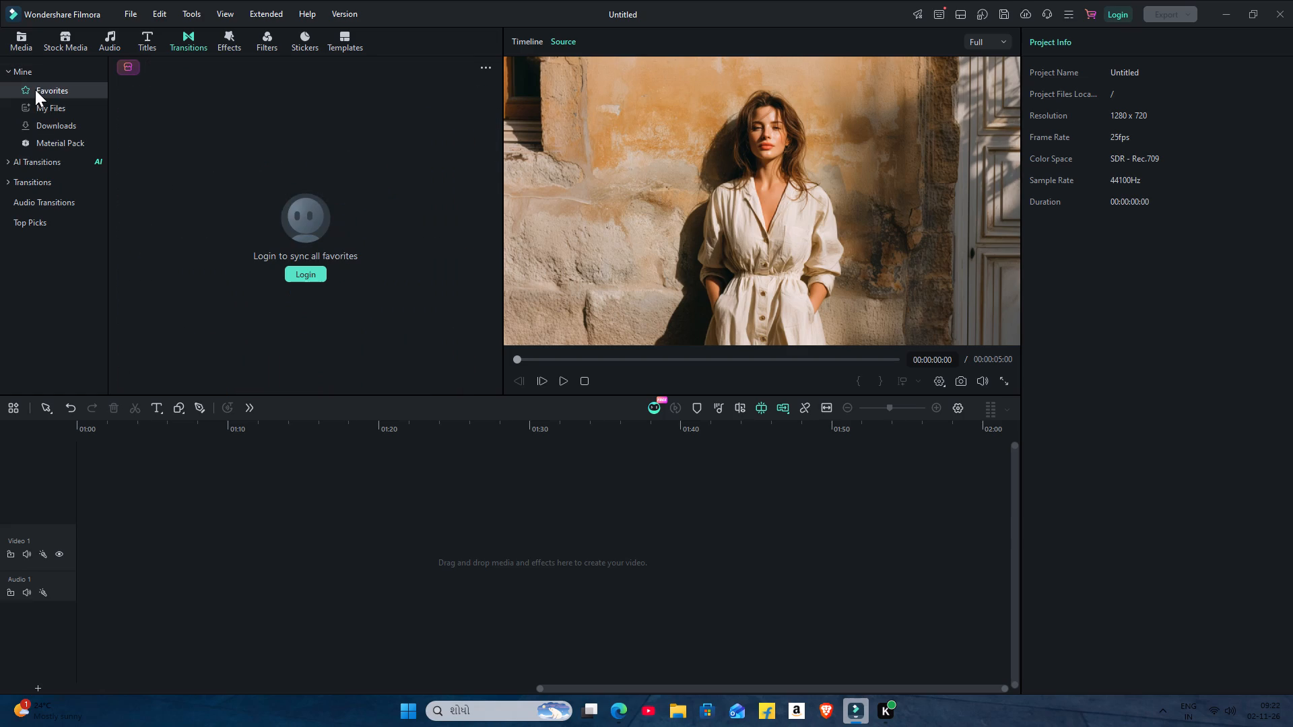
triple_click(38, 118)
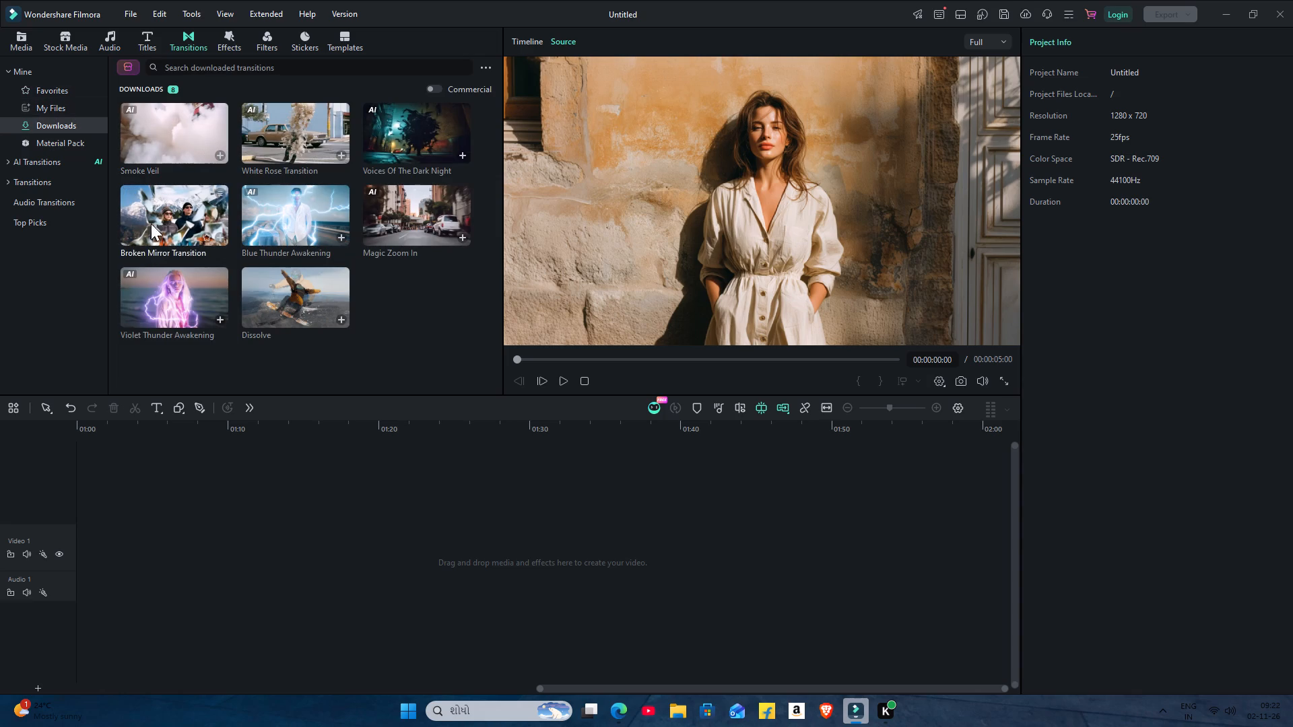
double_click(65, 209)
double_click(56, 159)
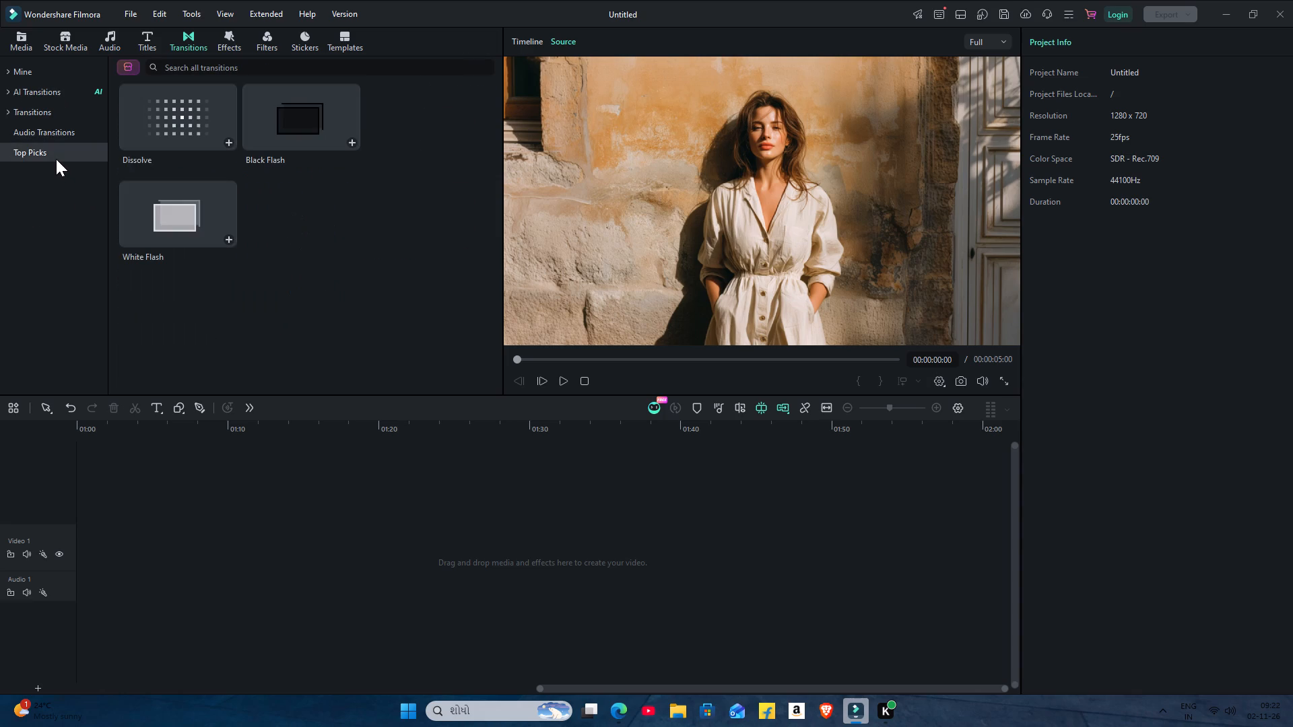
double_click(56, 129)
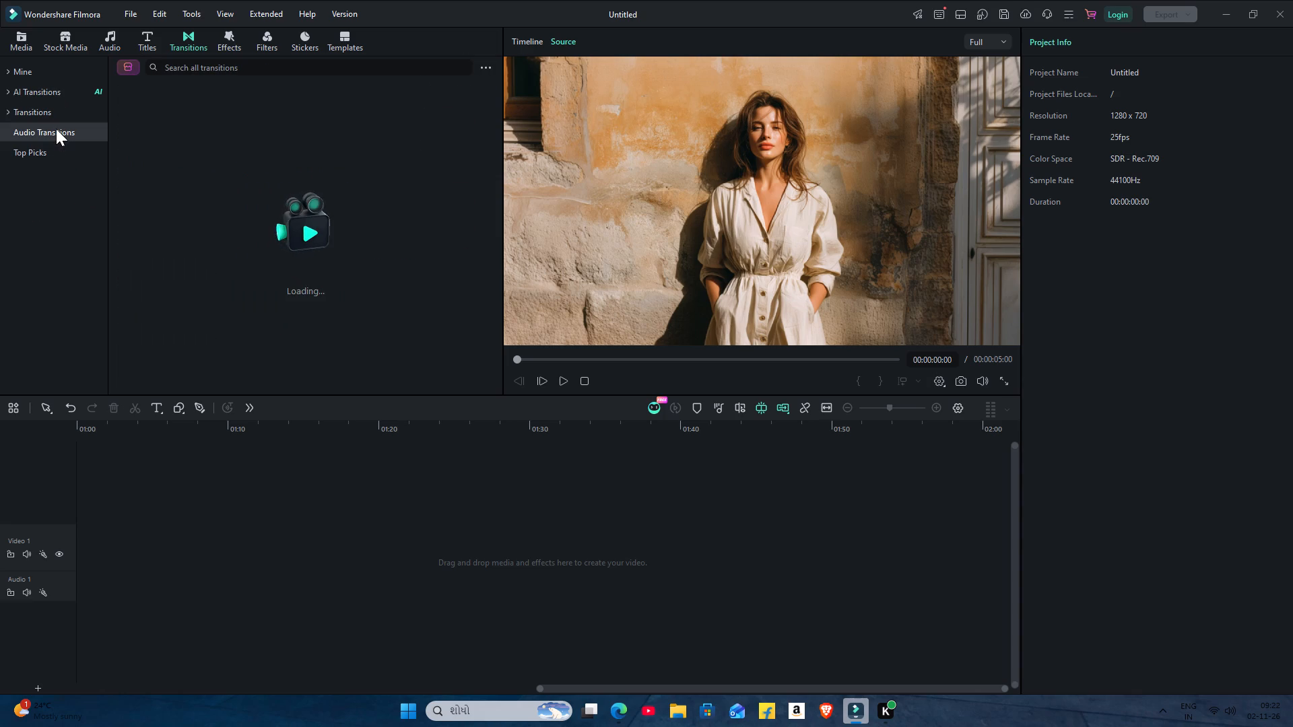
Switch from the transitions library to the Effects library.
double_click(212, 47)
double_click(222, 45)
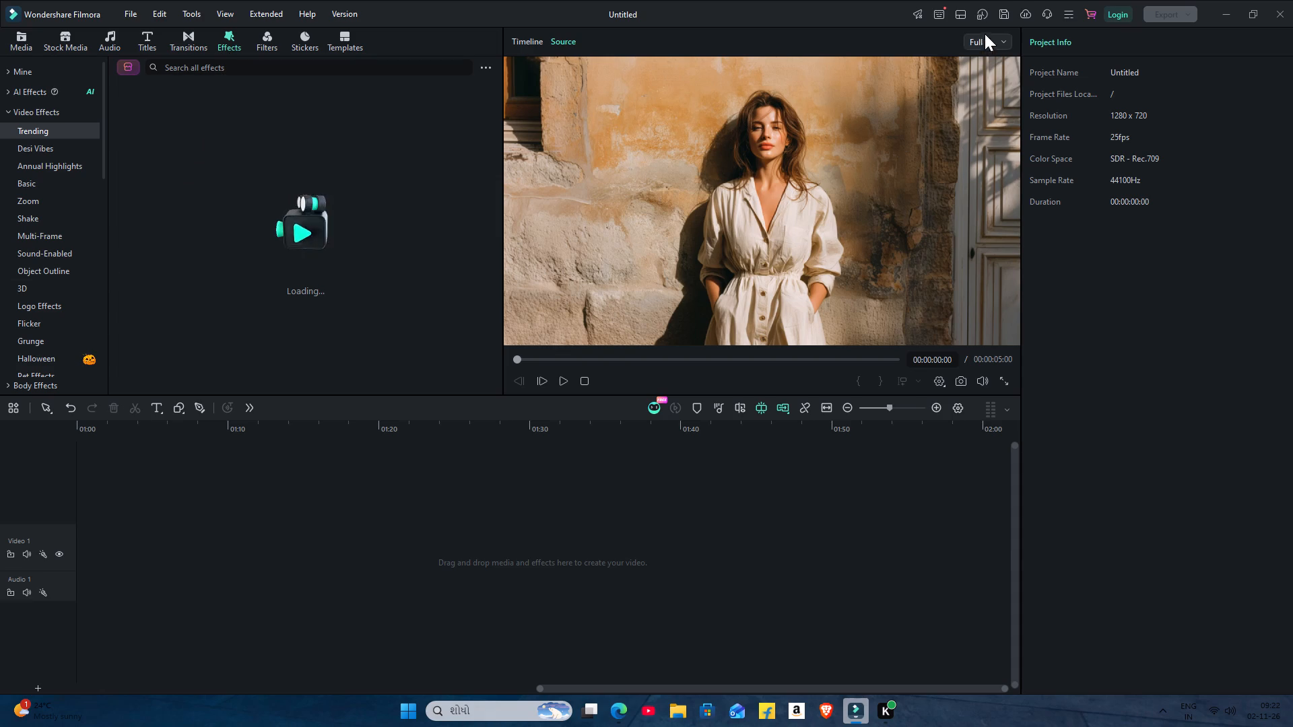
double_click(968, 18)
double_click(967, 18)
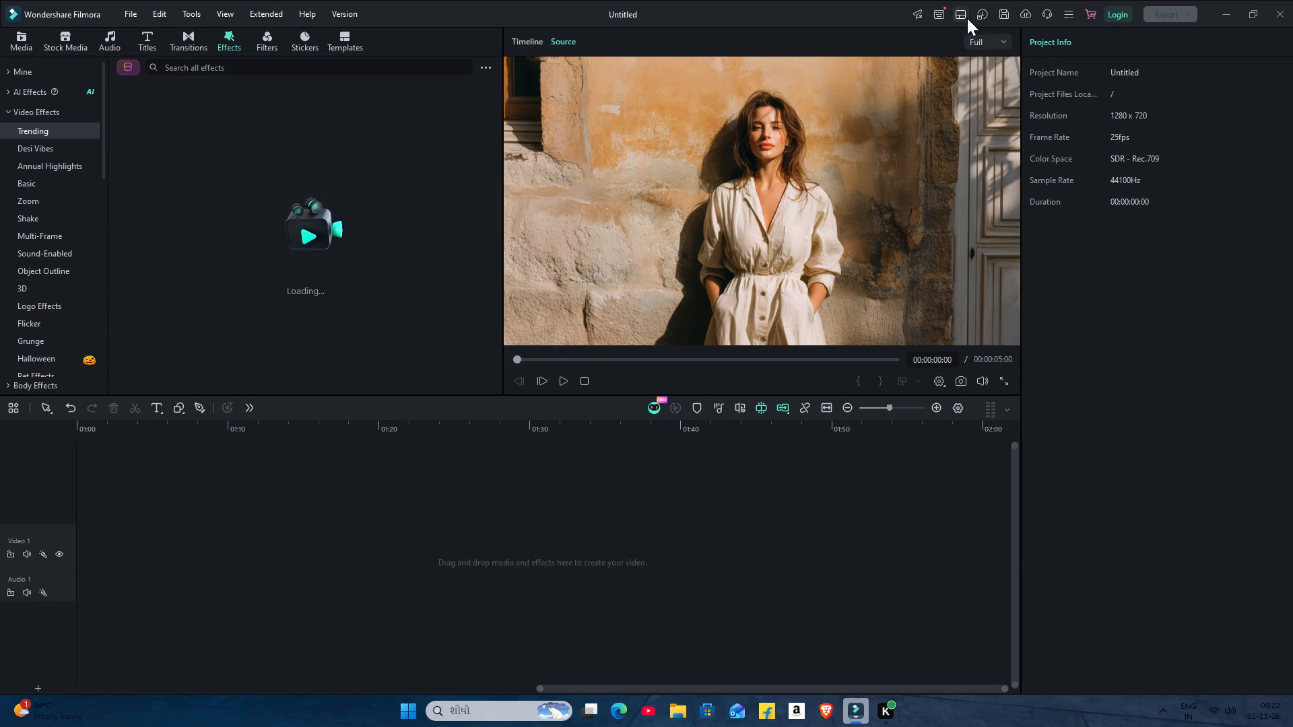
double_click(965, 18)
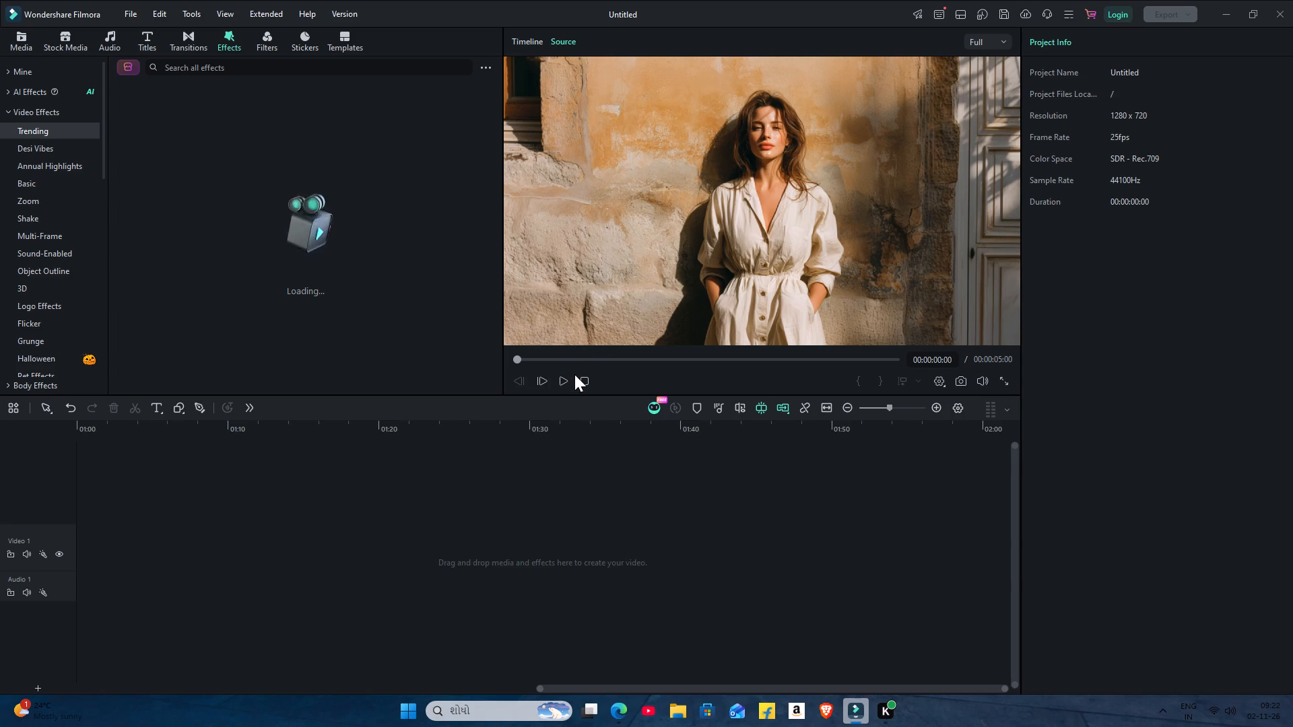
Play the transition clip still loaded in the source preview.
double_click(556, 384)
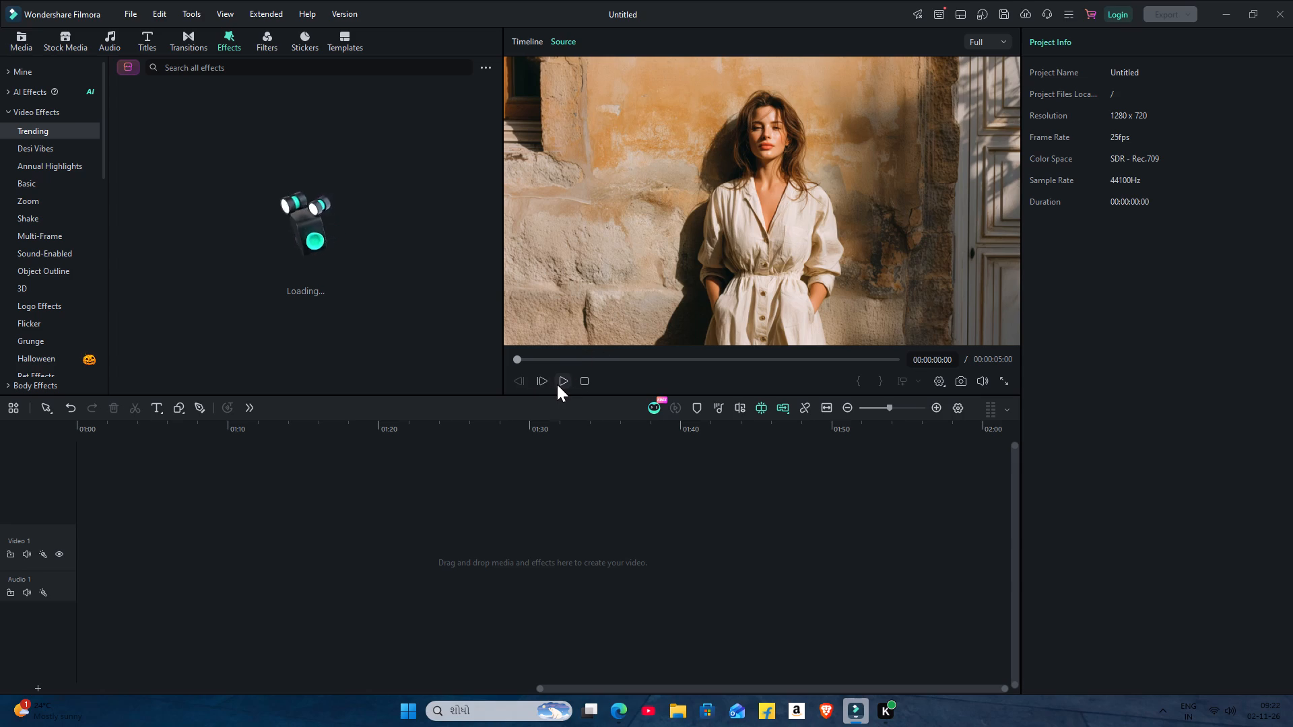
double_click(557, 384)
double_click(557, 384)
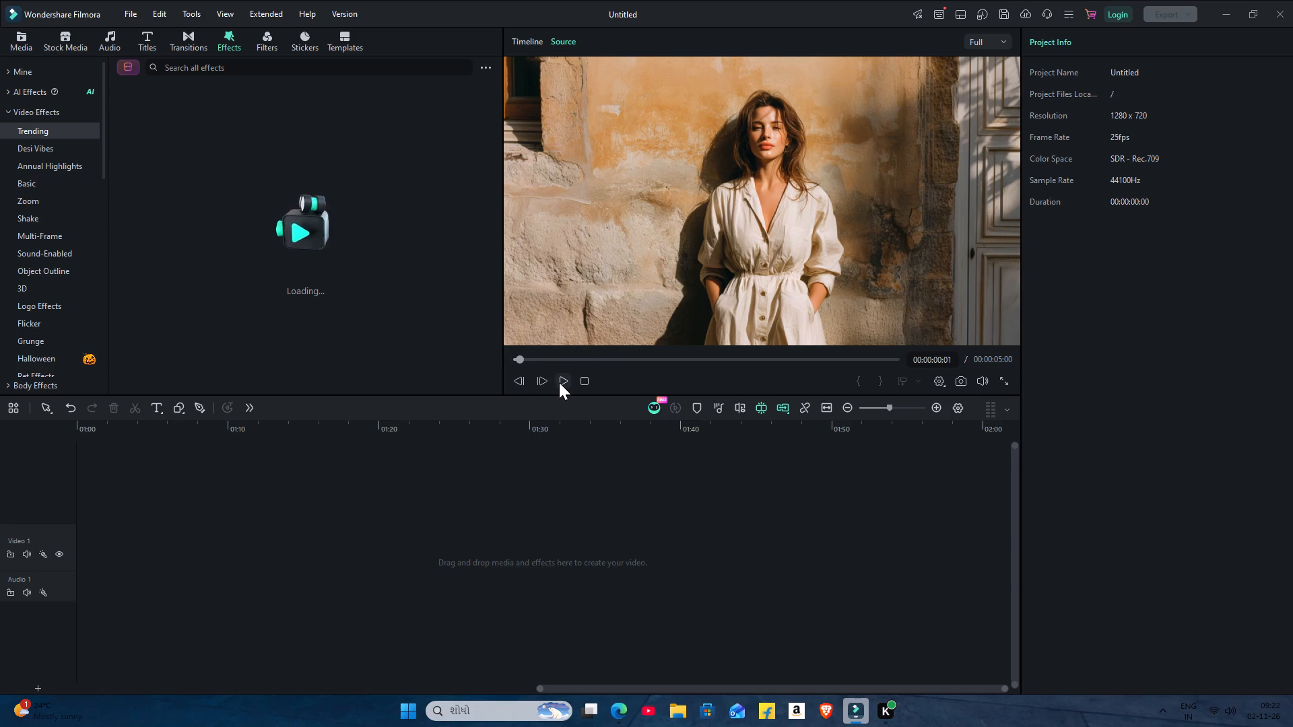
double_click(559, 382)
click(559, 382)
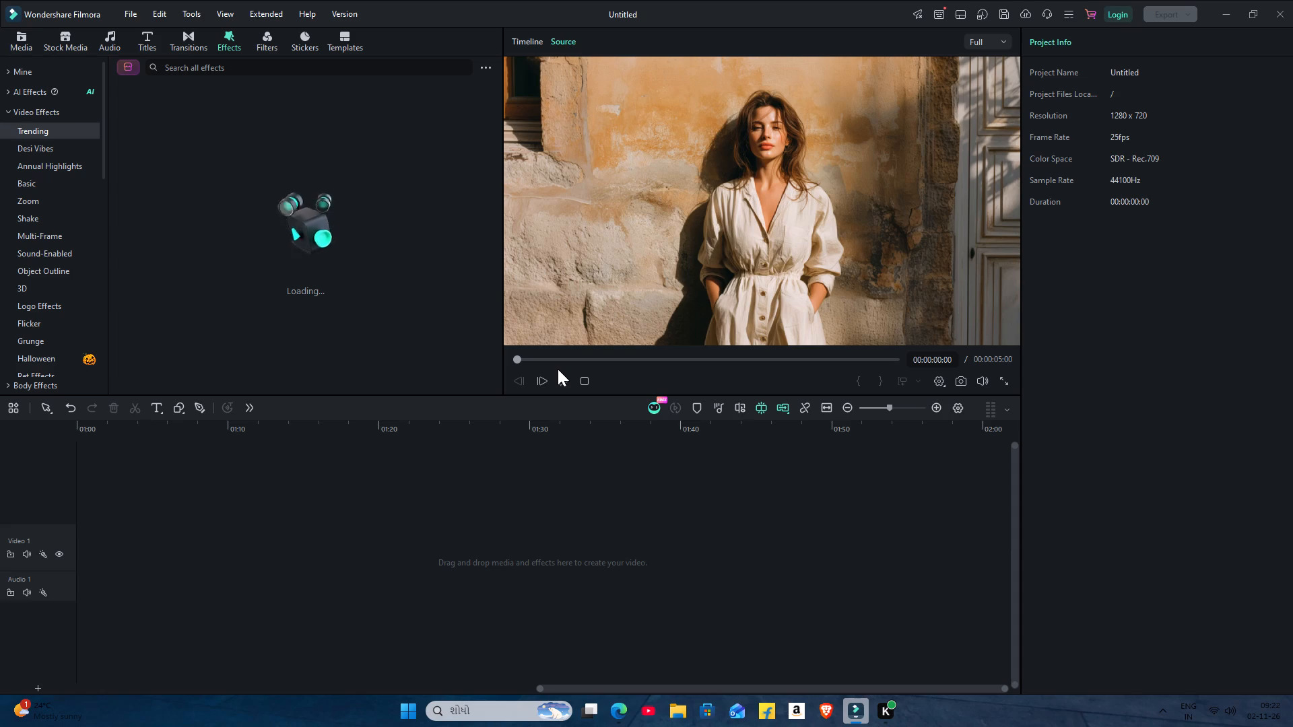
Preview the downloaded video effects RGB Stroke, Glow, Radial Blur, TV Wall and Strong Glitch.
double_click(52, 79)
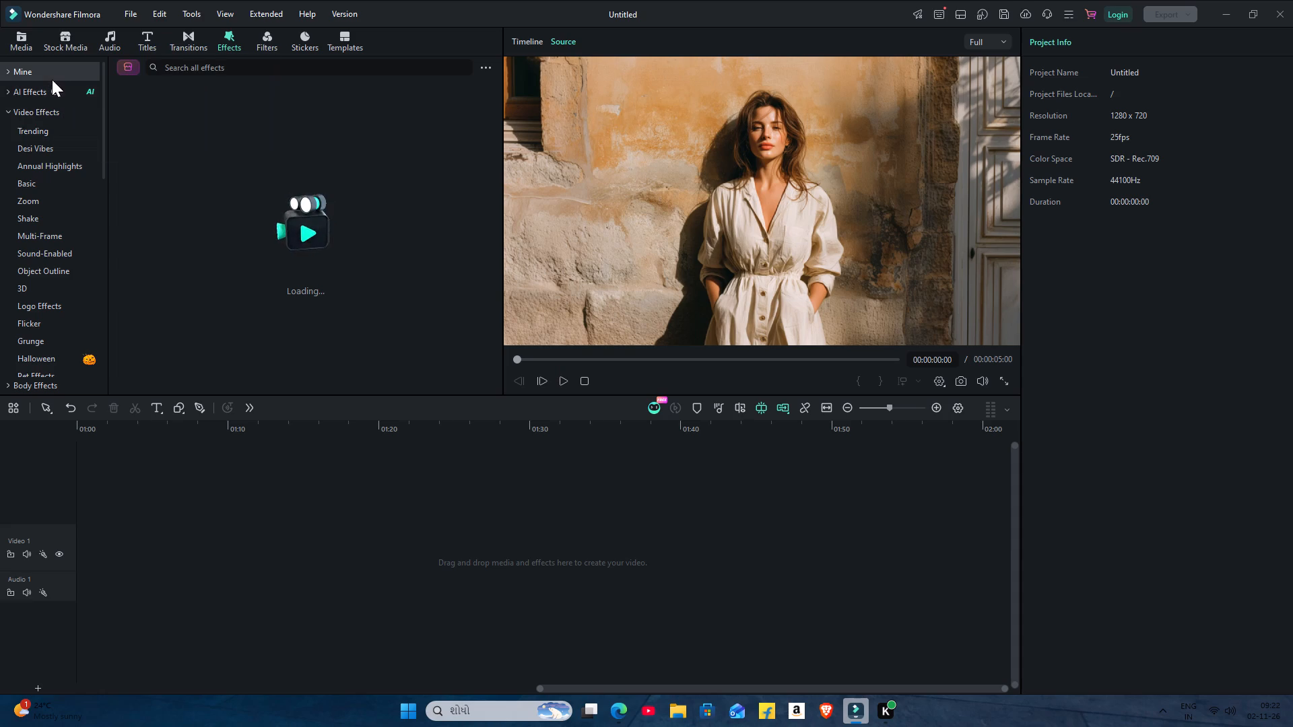
double_click(185, 155)
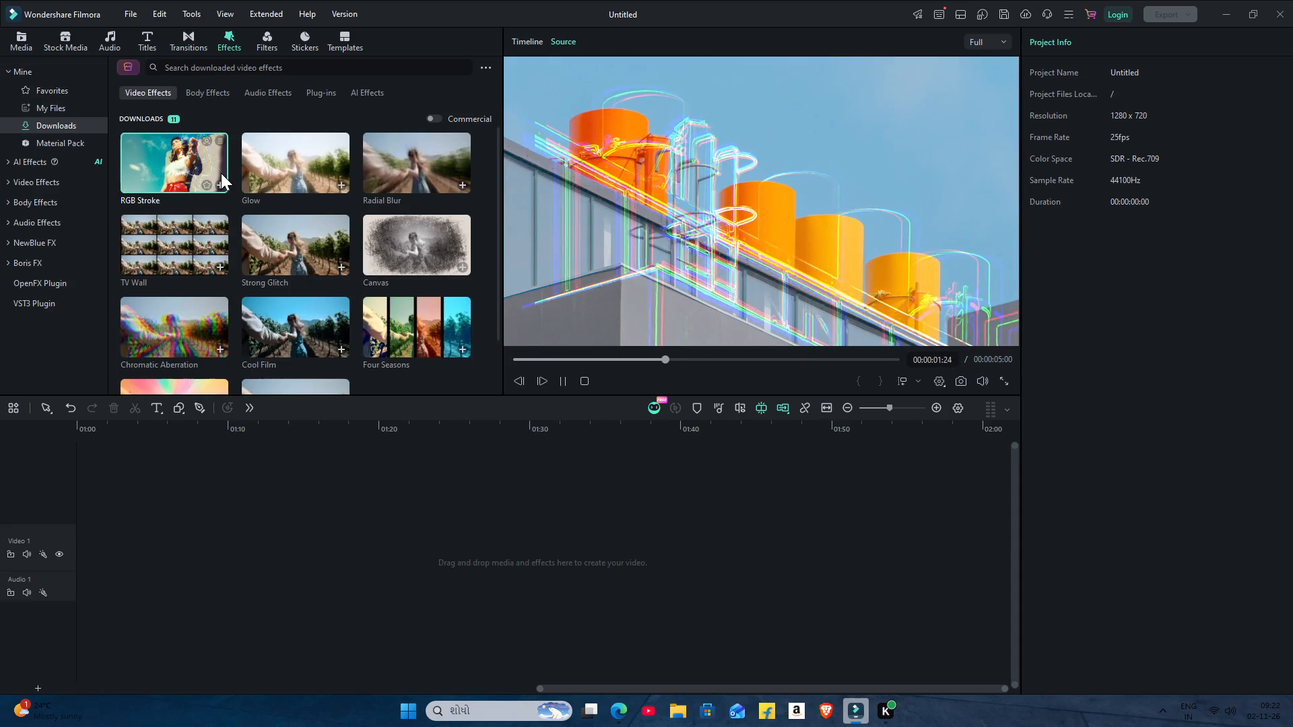
double_click(290, 168)
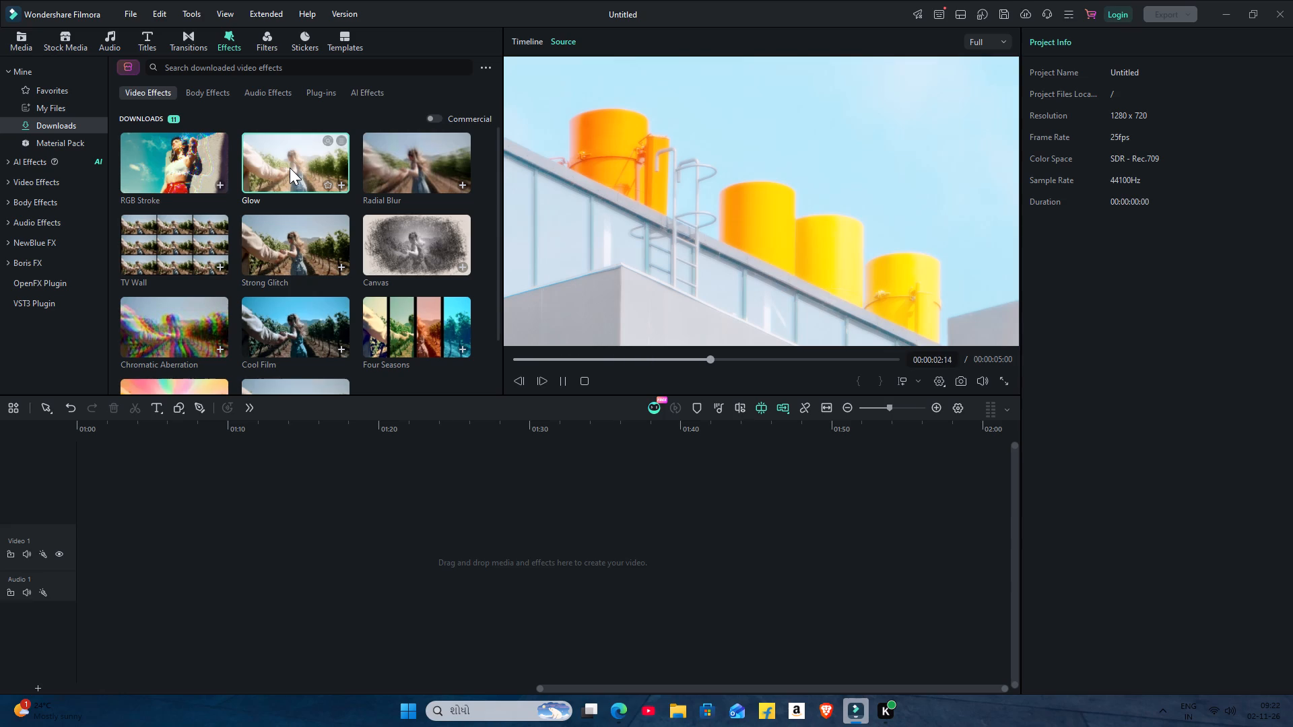
double_click(398, 178)
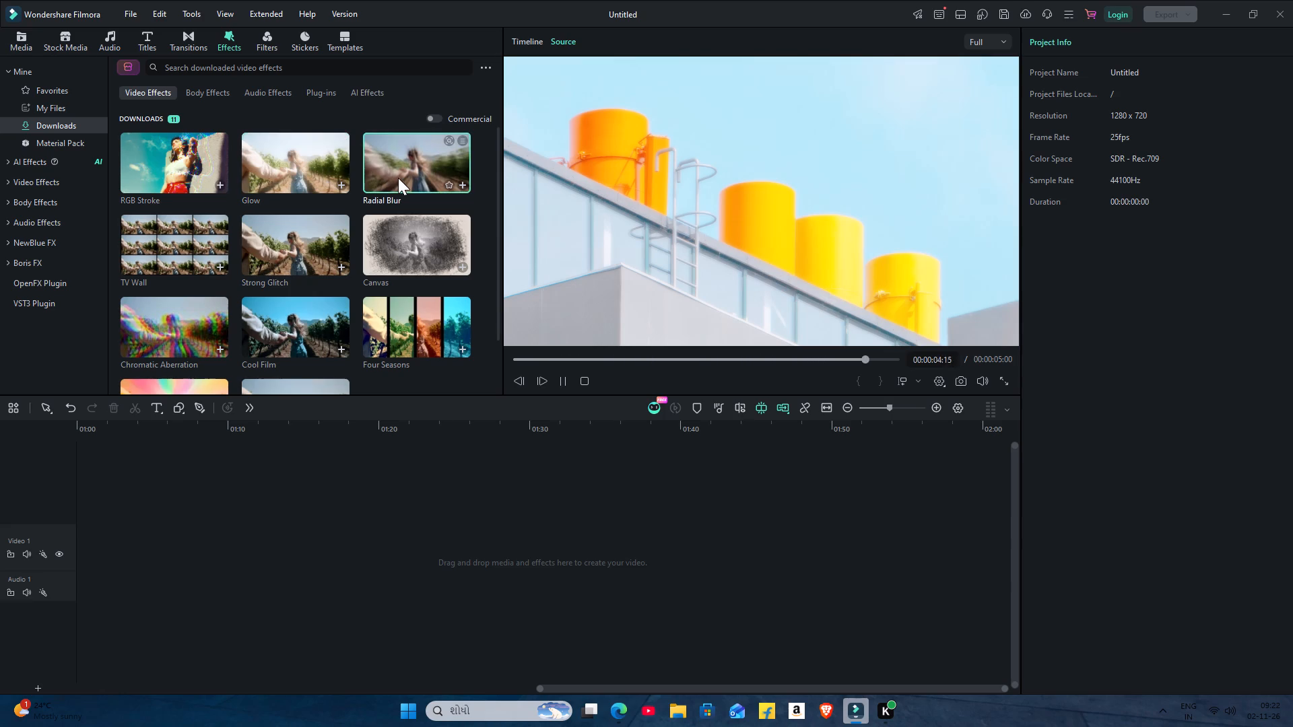
click(215, 240)
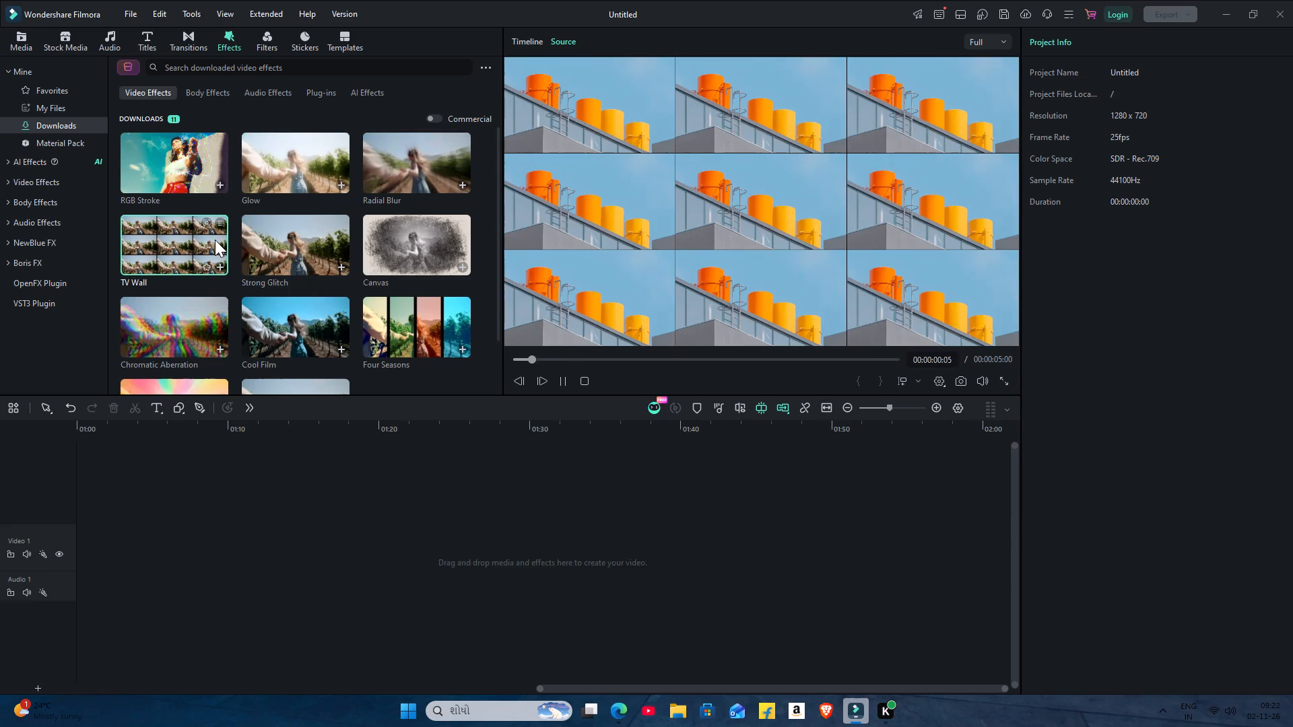
click(269, 258)
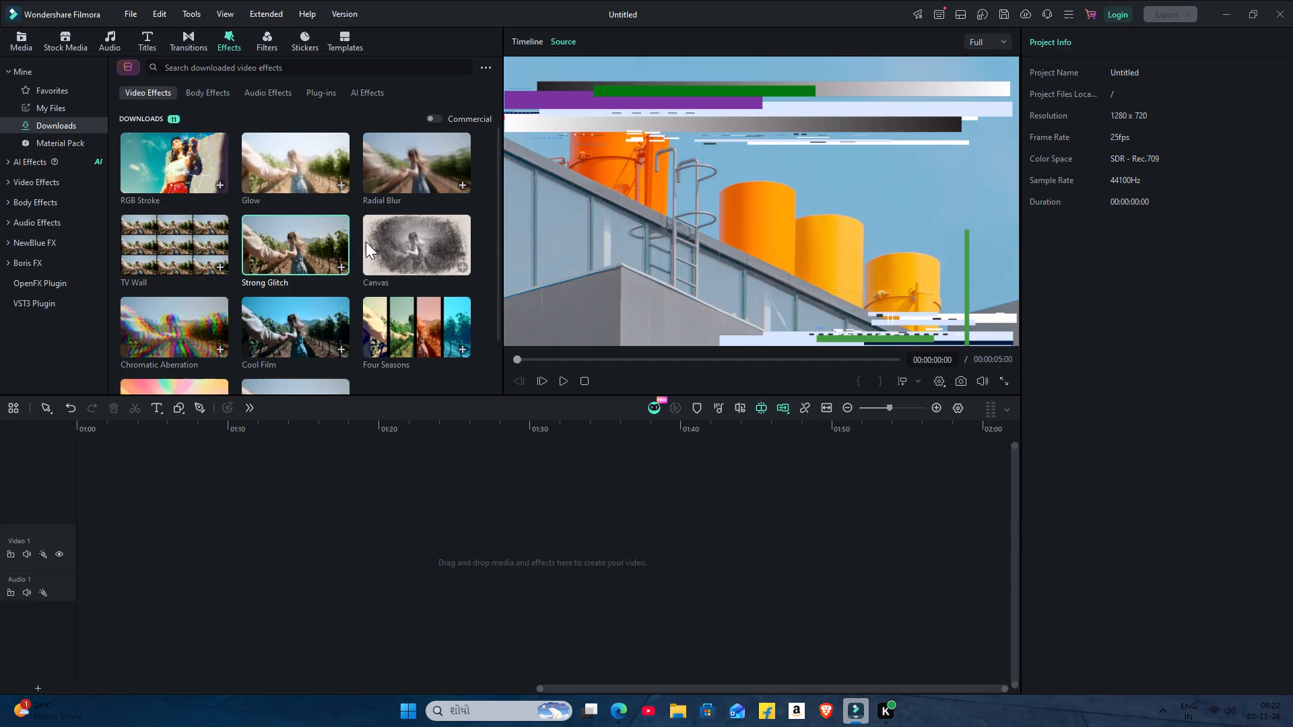
Preview the remaining downloaded video effects: Canvas, Chromatic Aberration, Cool Film, Four Seasons, Radio Explike FX and Mosaic.
click(395, 245)
click(201, 347)
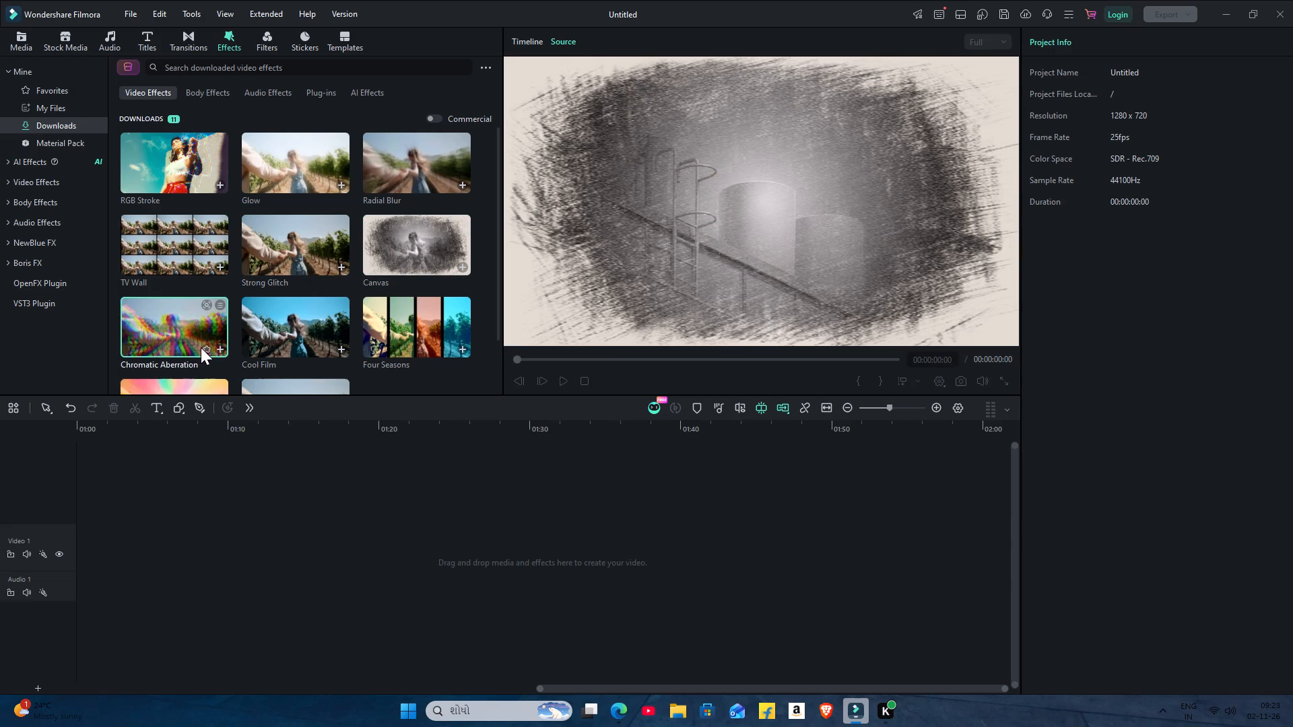
double_click(248, 342)
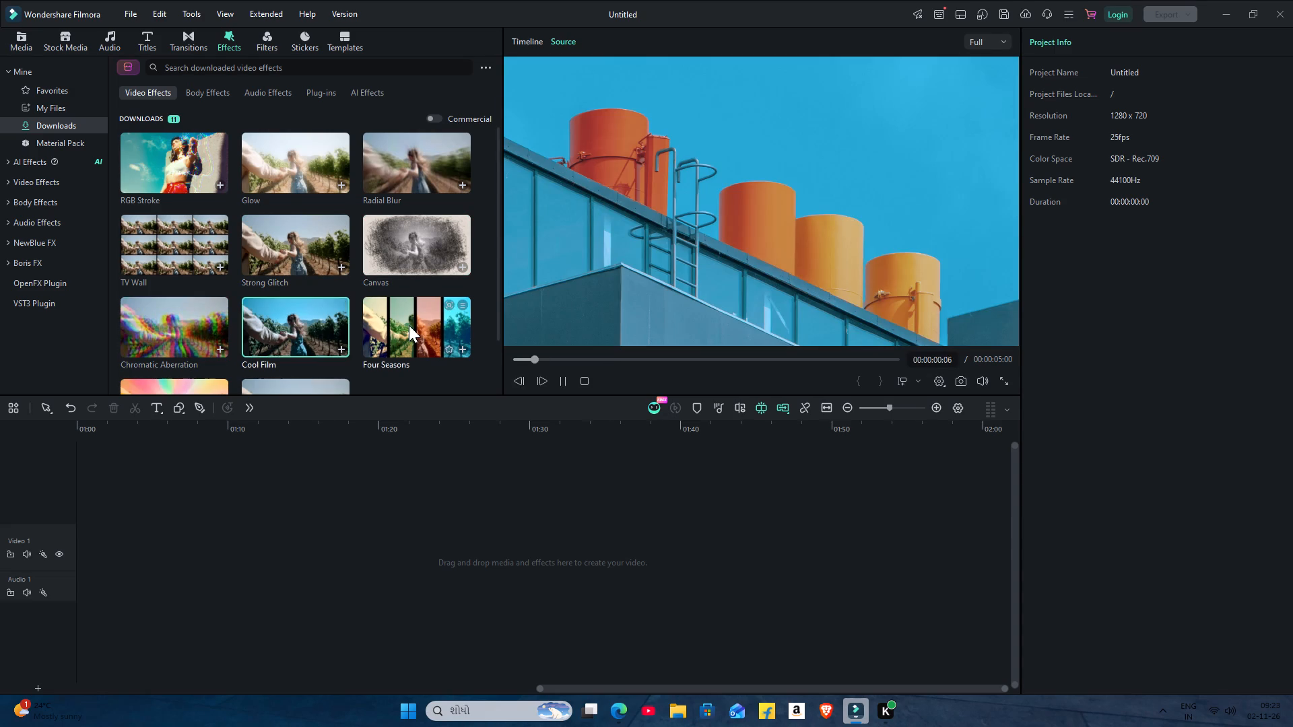
click(409, 325)
scroll(202, 355, down, 1)
double_click(180, 354)
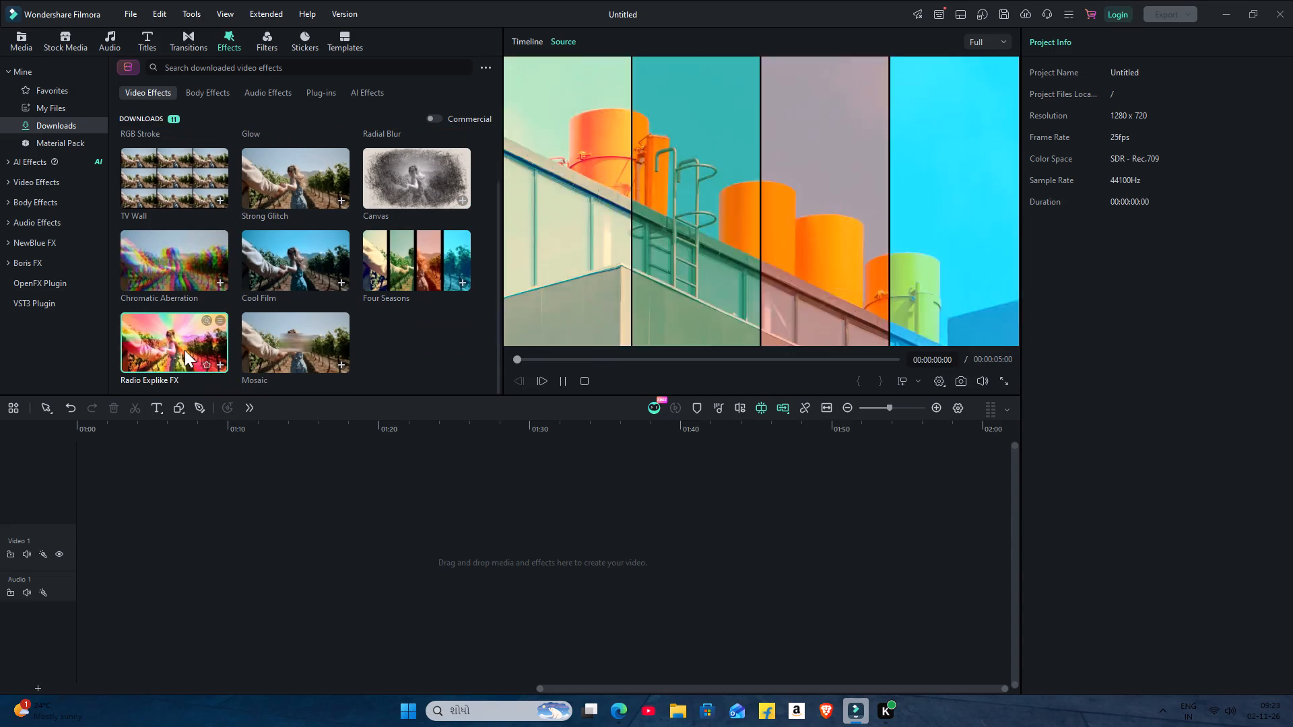
click(292, 340)
scroll(286, 347, down, 2)
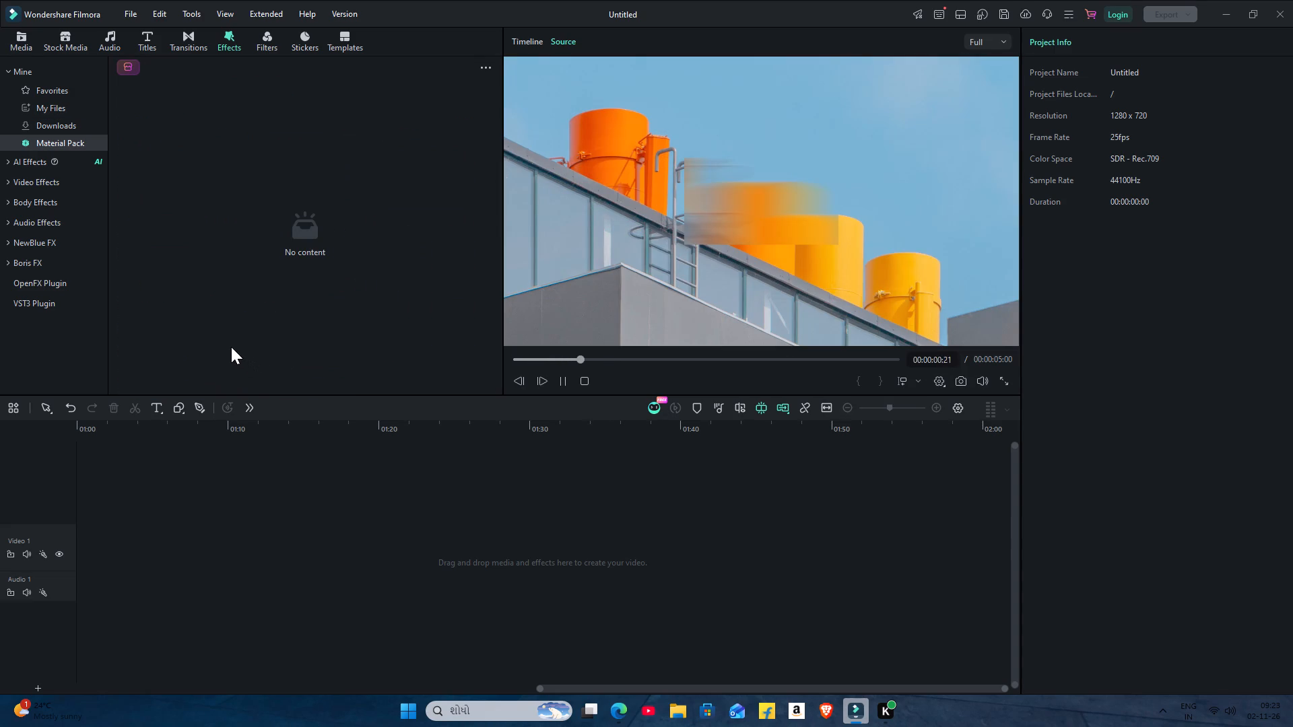
scroll(232, 178, up, 1)
Open the Filters library, glancing at the Stickers library on the way.
click(262, 56)
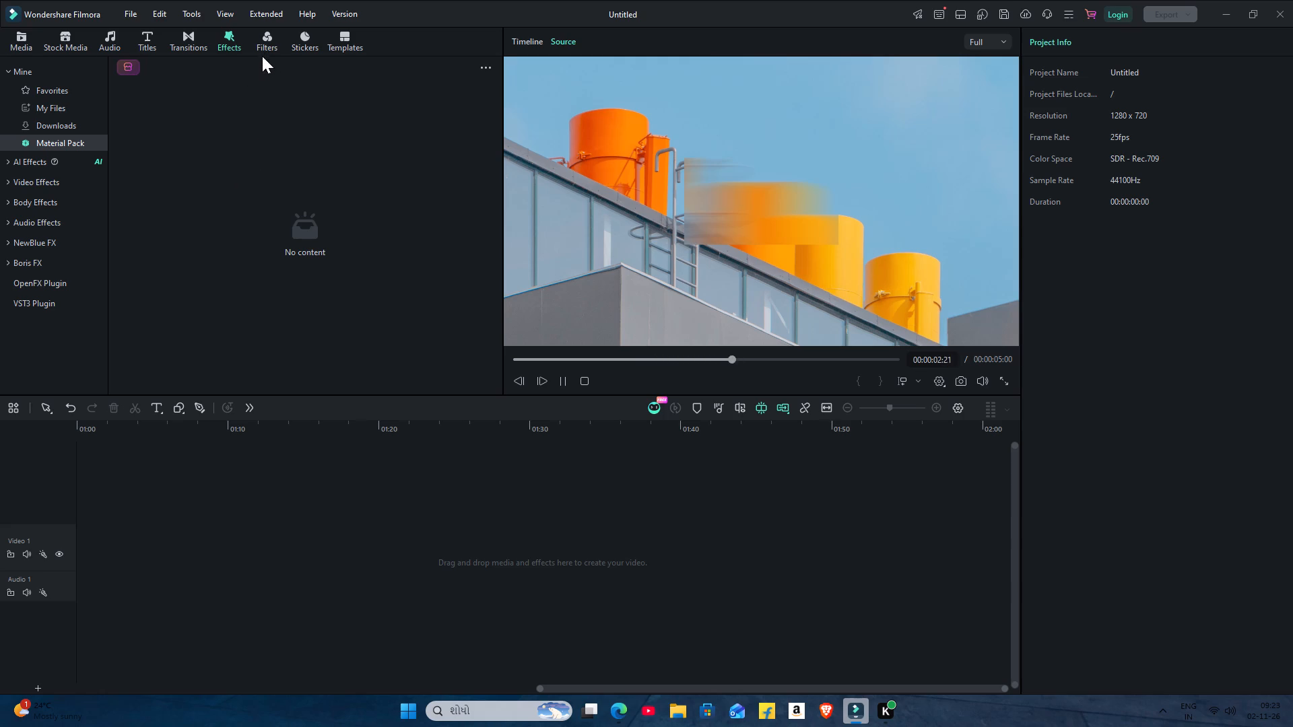
click(269, 46)
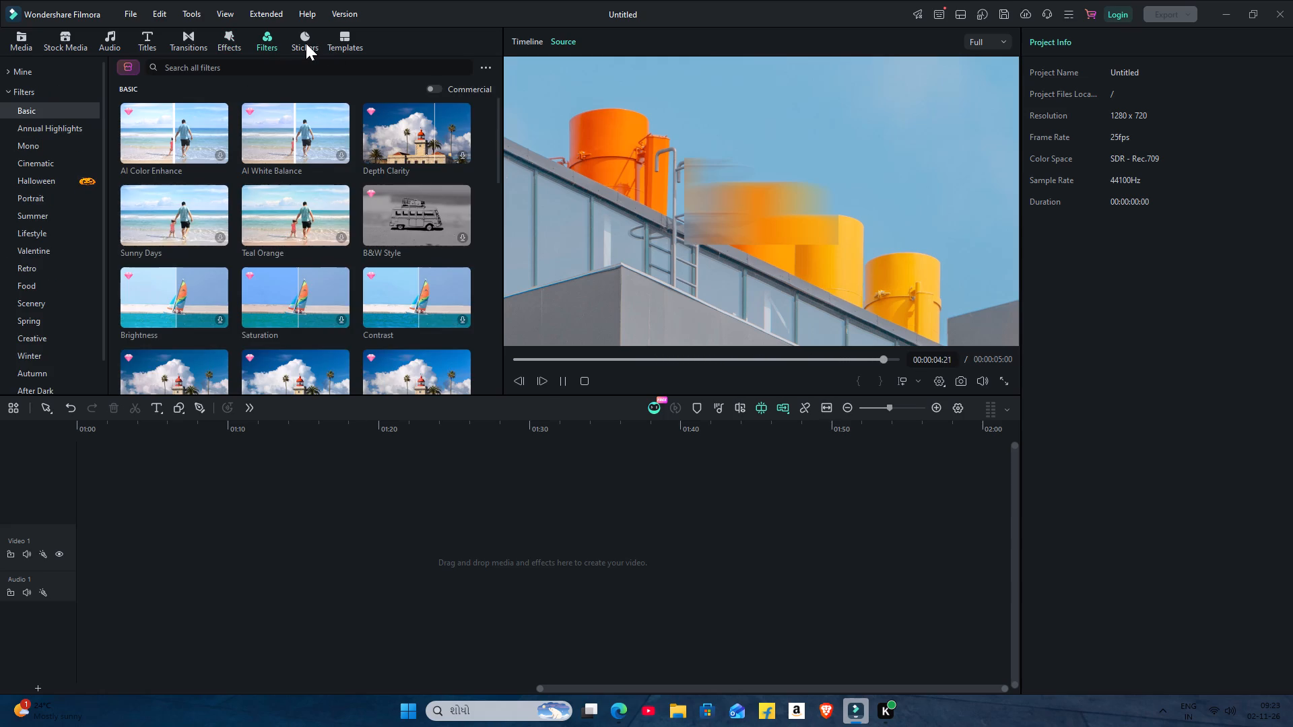
click(304, 45)
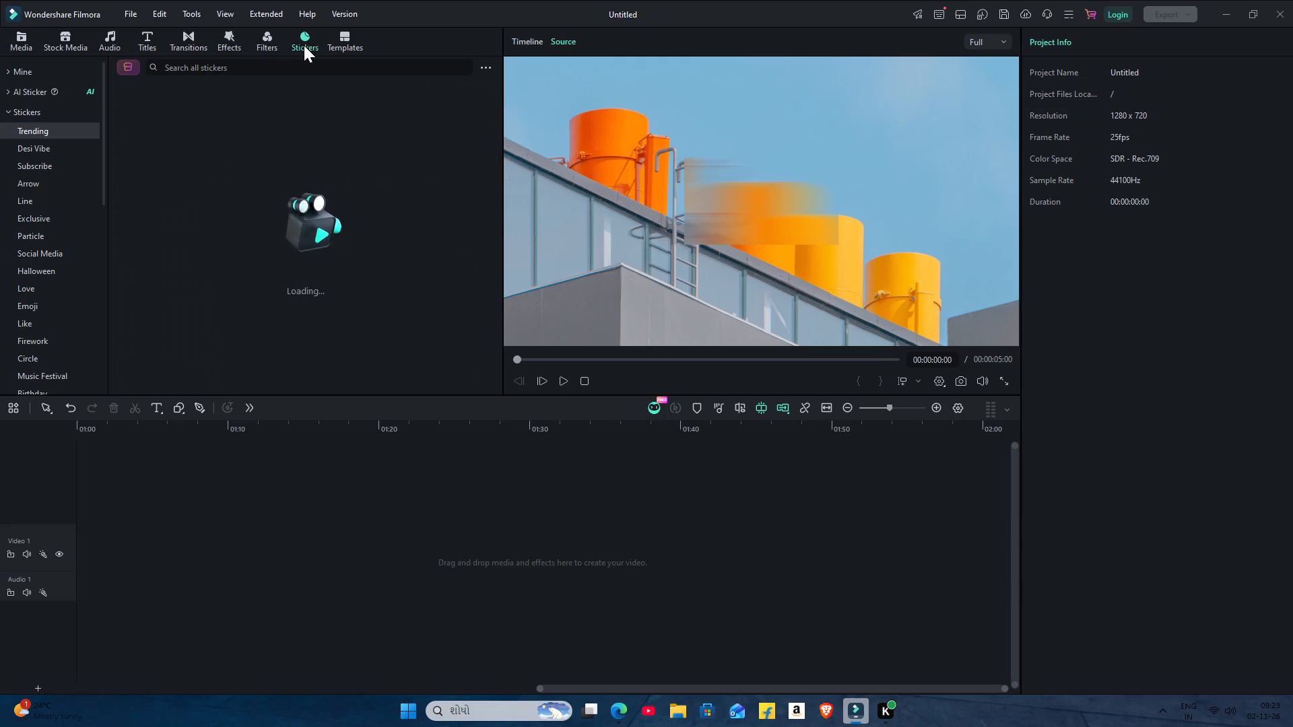
click(257, 45)
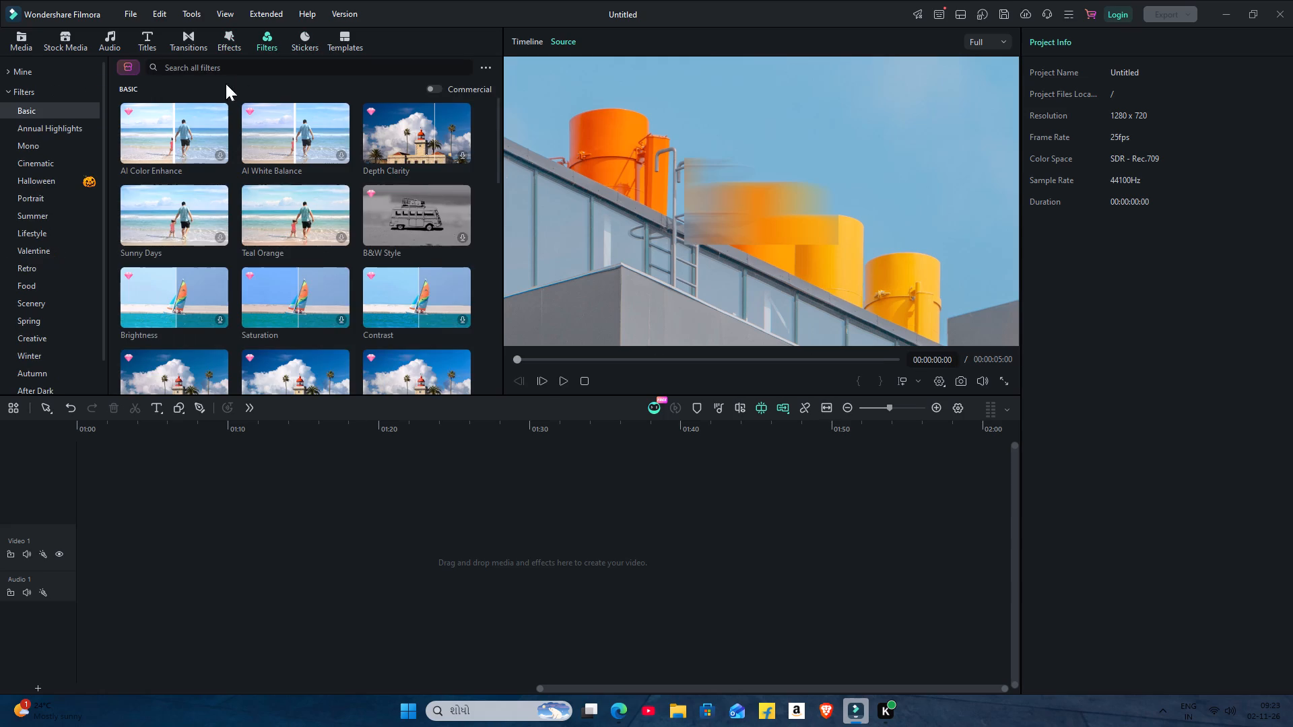
Preview the AI Color Enhance and AI White Balance filters in the Basic category.
triple_click(182, 140)
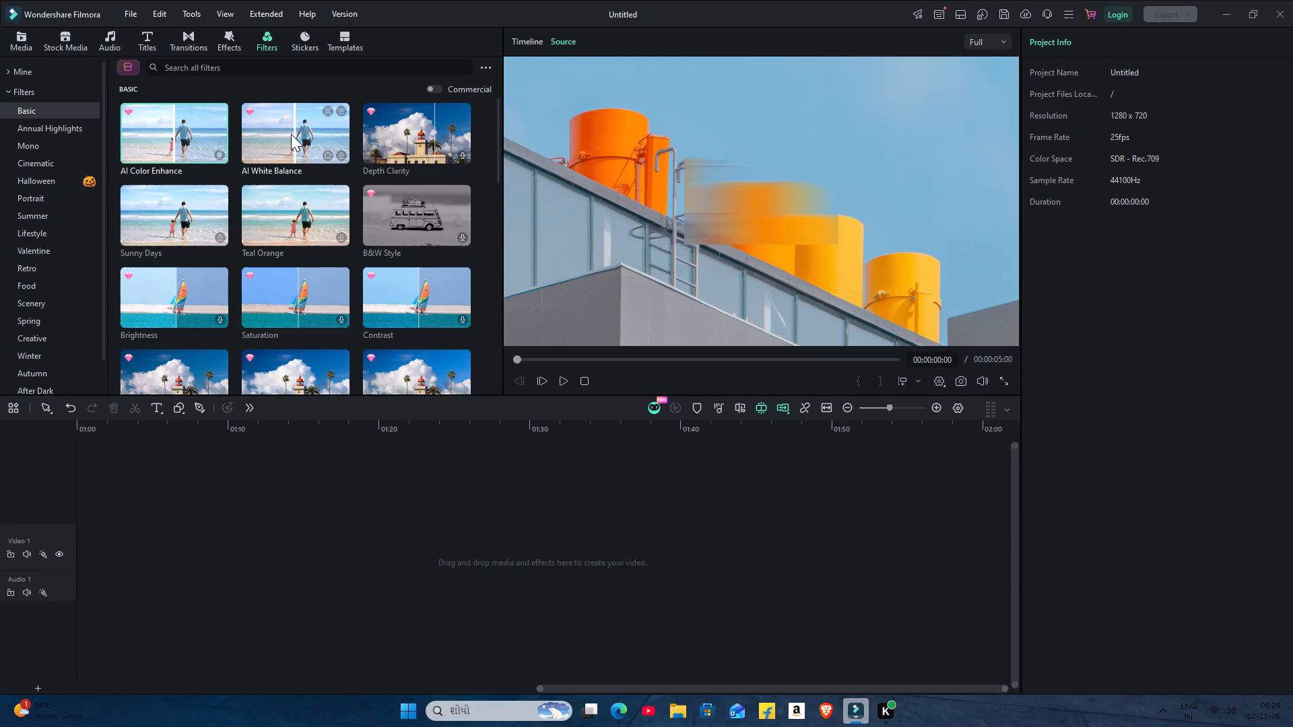
double_click(291, 134)
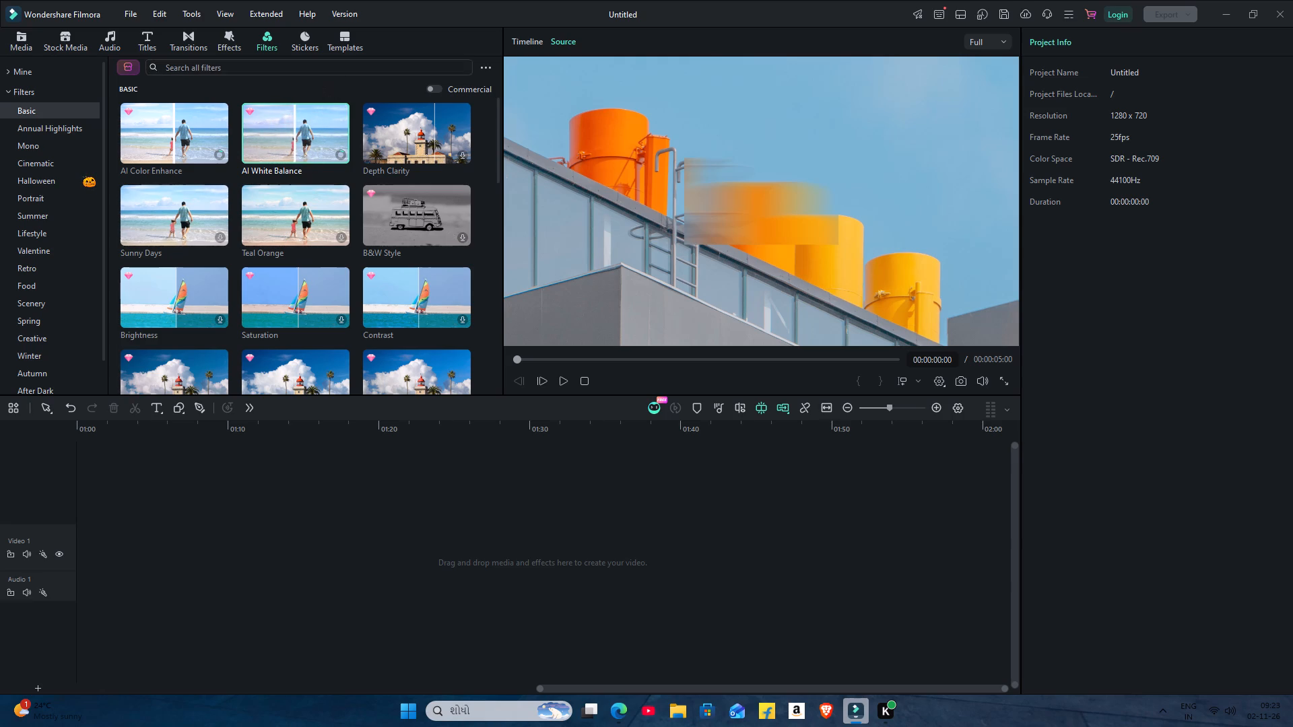
Look through the rest of the Basic filters, previewing Black Gold Style along the way.
scroll(260, 182, down, 4)
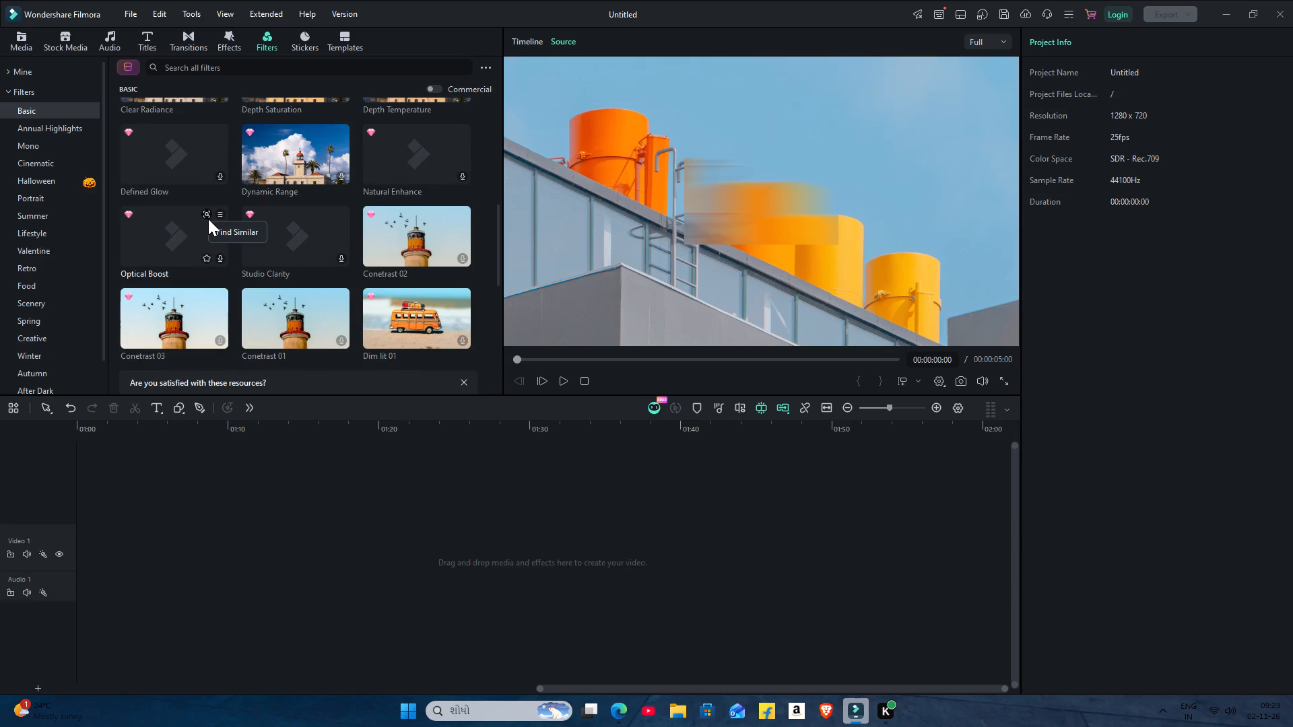
scroll(220, 301, down, 1)
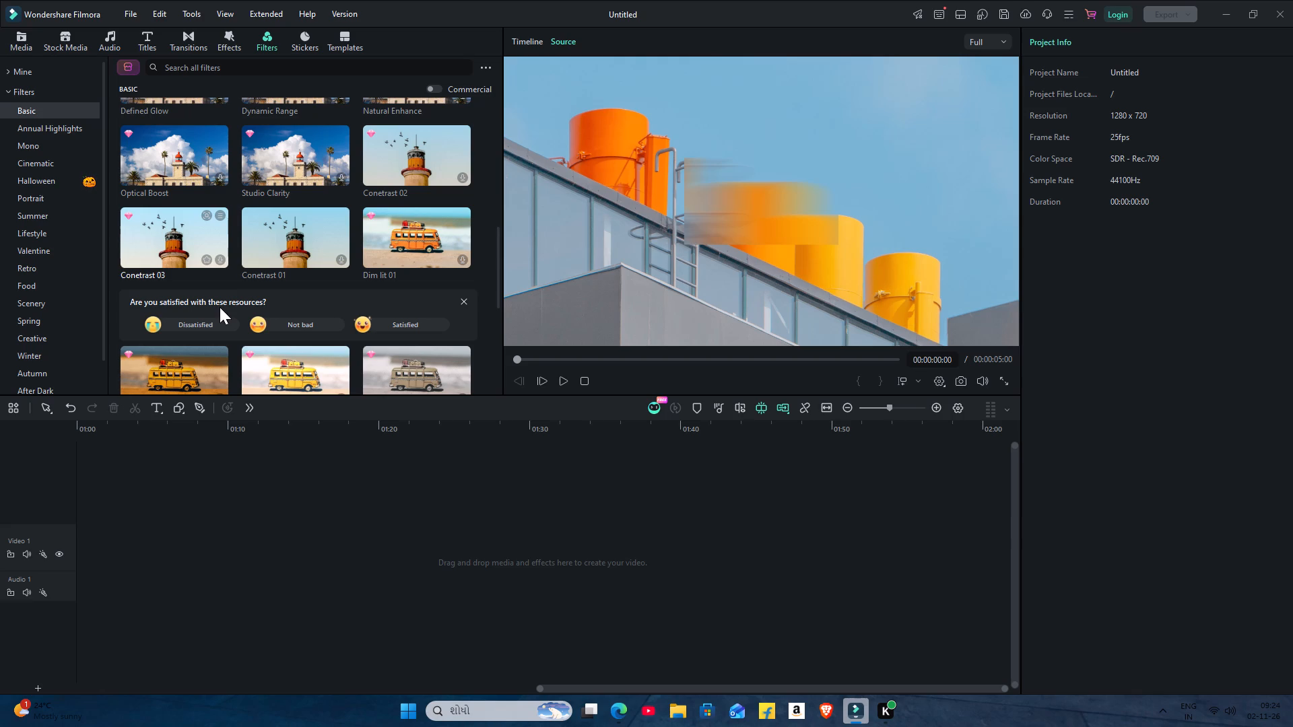
scroll(220, 308, down, 1)
scroll(220, 308, up, 1)
scroll(220, 308, down, 1)
scroll(220, 308, up, 1)
scroll(227, 349, down, 6)
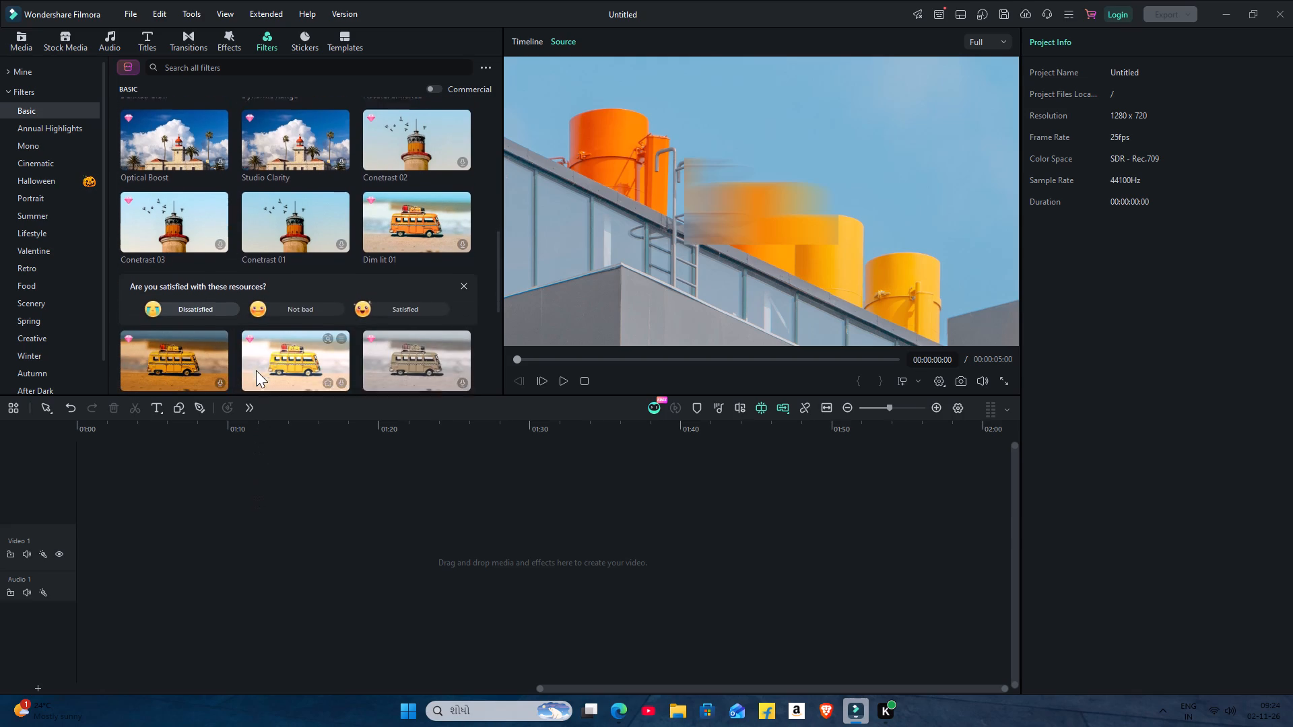
double_click(201, 216)
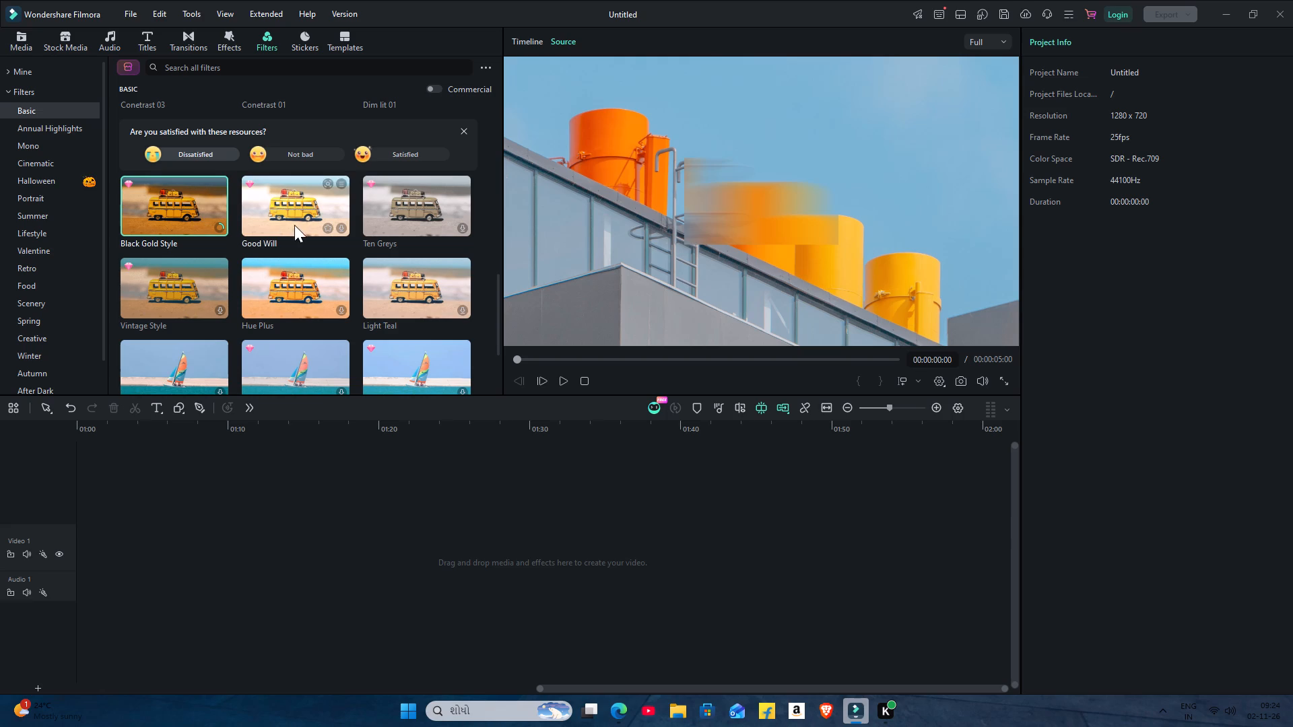
scroll(294, 226, down, 3)
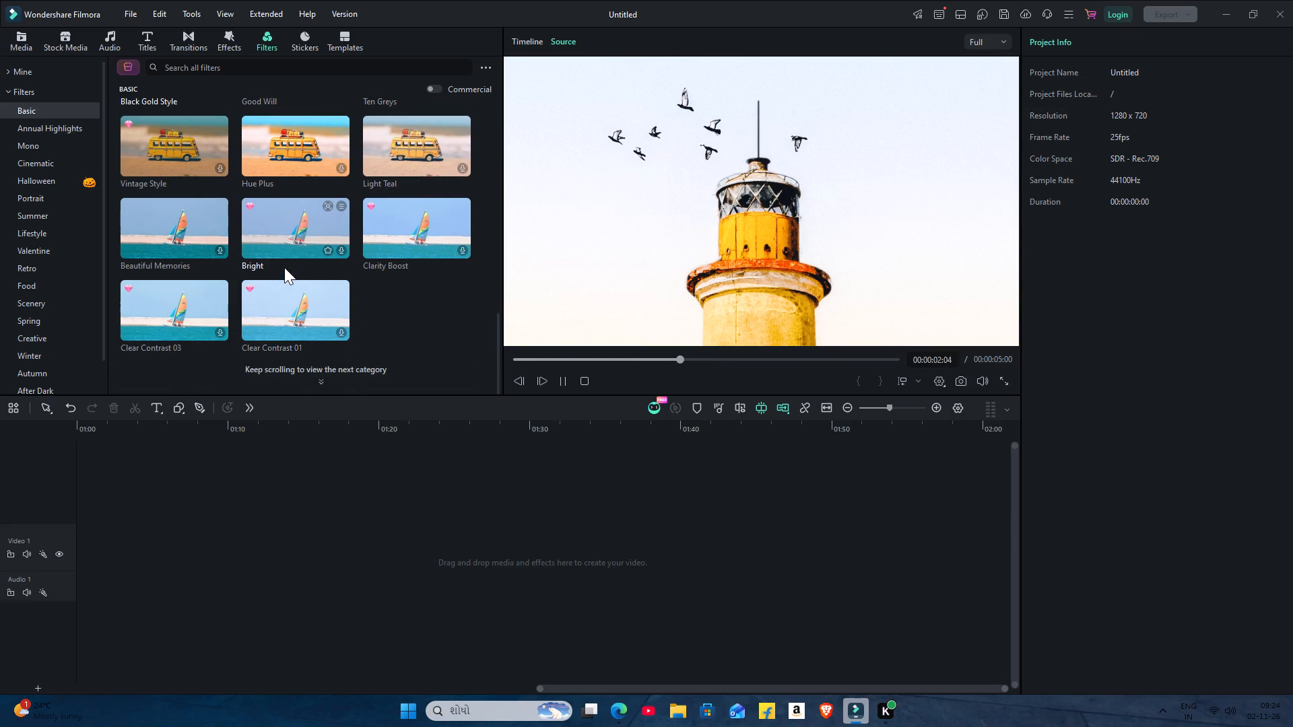
scroll(429, 238, up, 6)
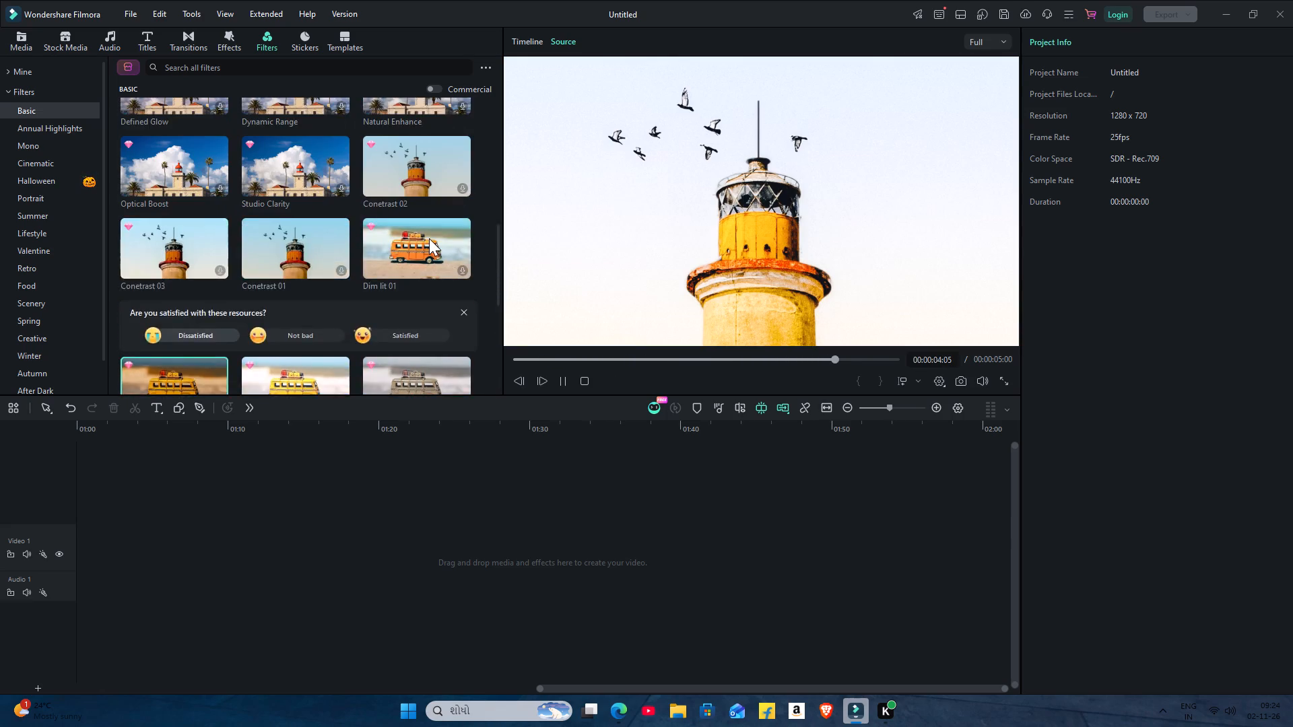
scroll(429, 238, up, 1)
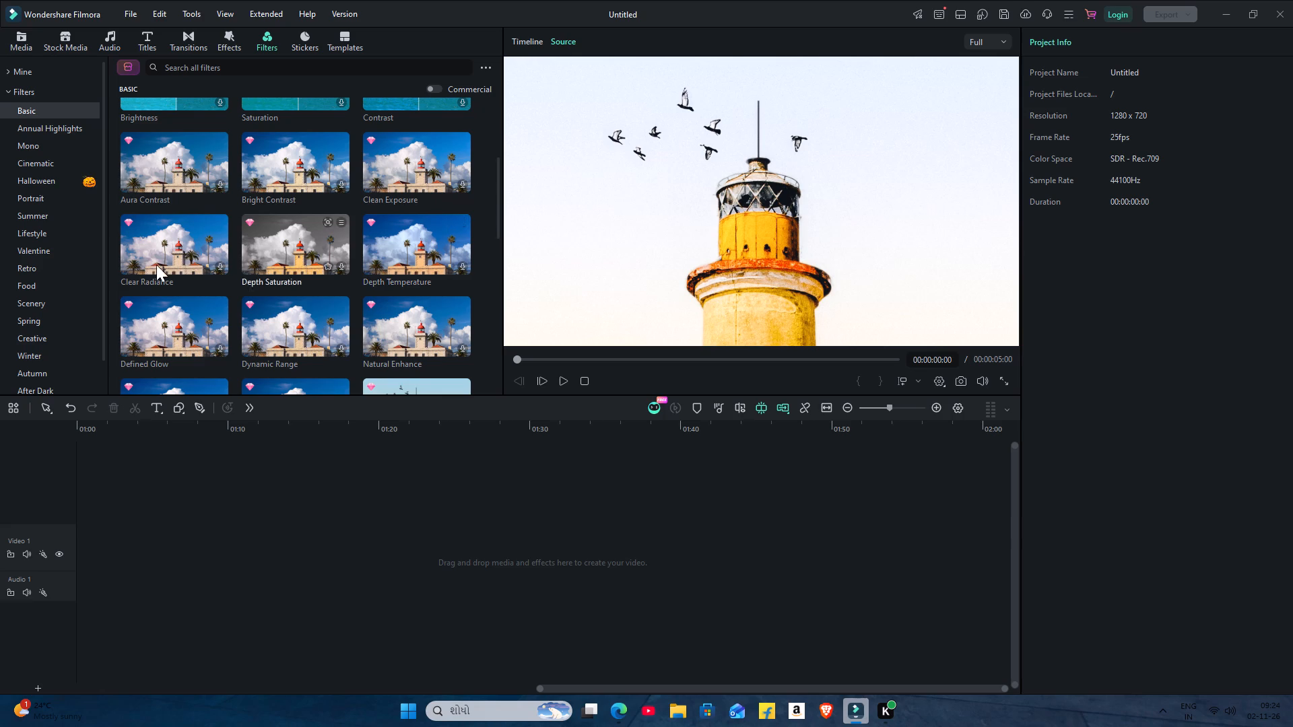
scroll(158, 243, up, 1)
Look through the filter categories Annual Highlights, Mono, Cinematic, Portrait, Summer and Lifestyle.
click(44, 140)
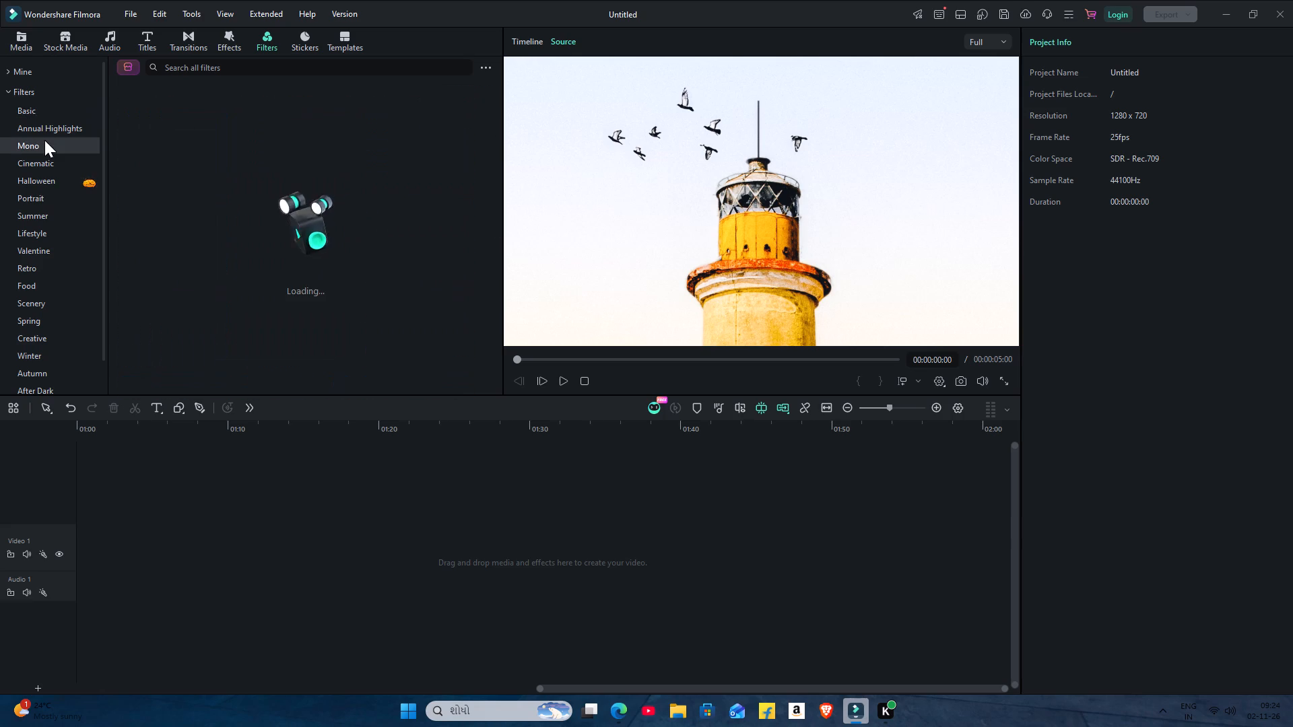
double_click(50, 129)
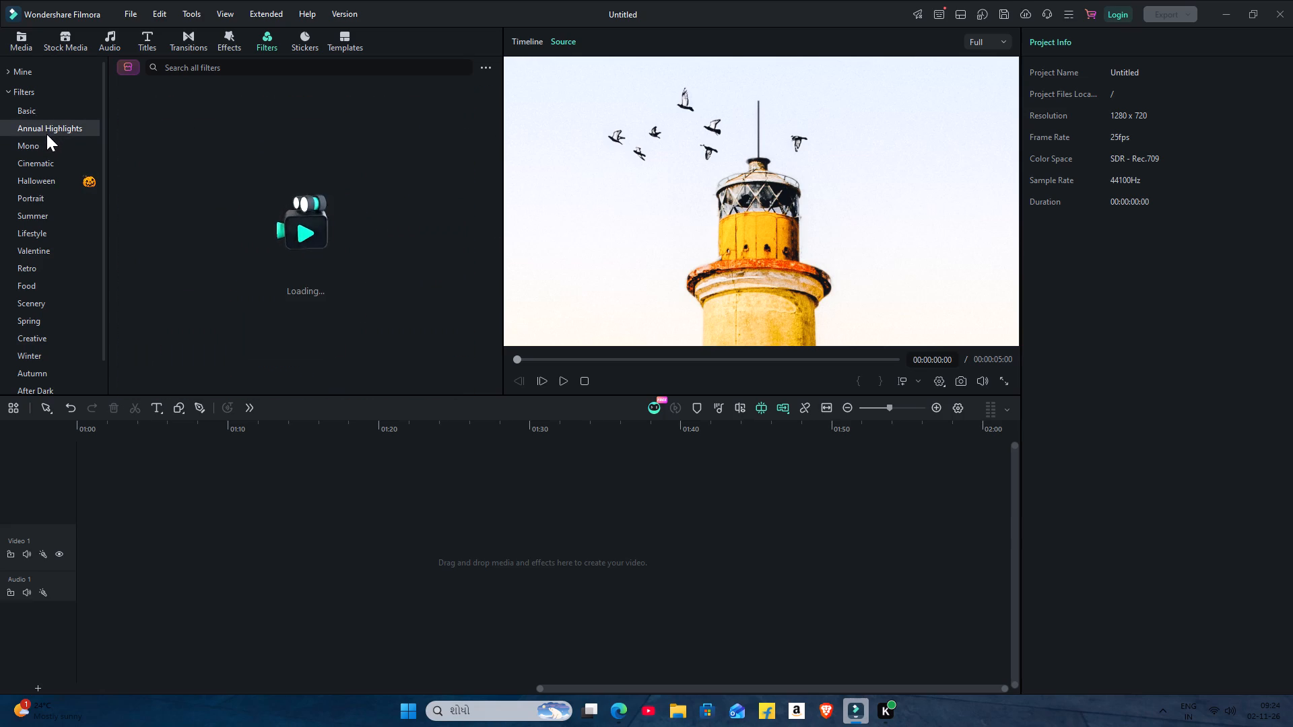
double_click(30, 152)
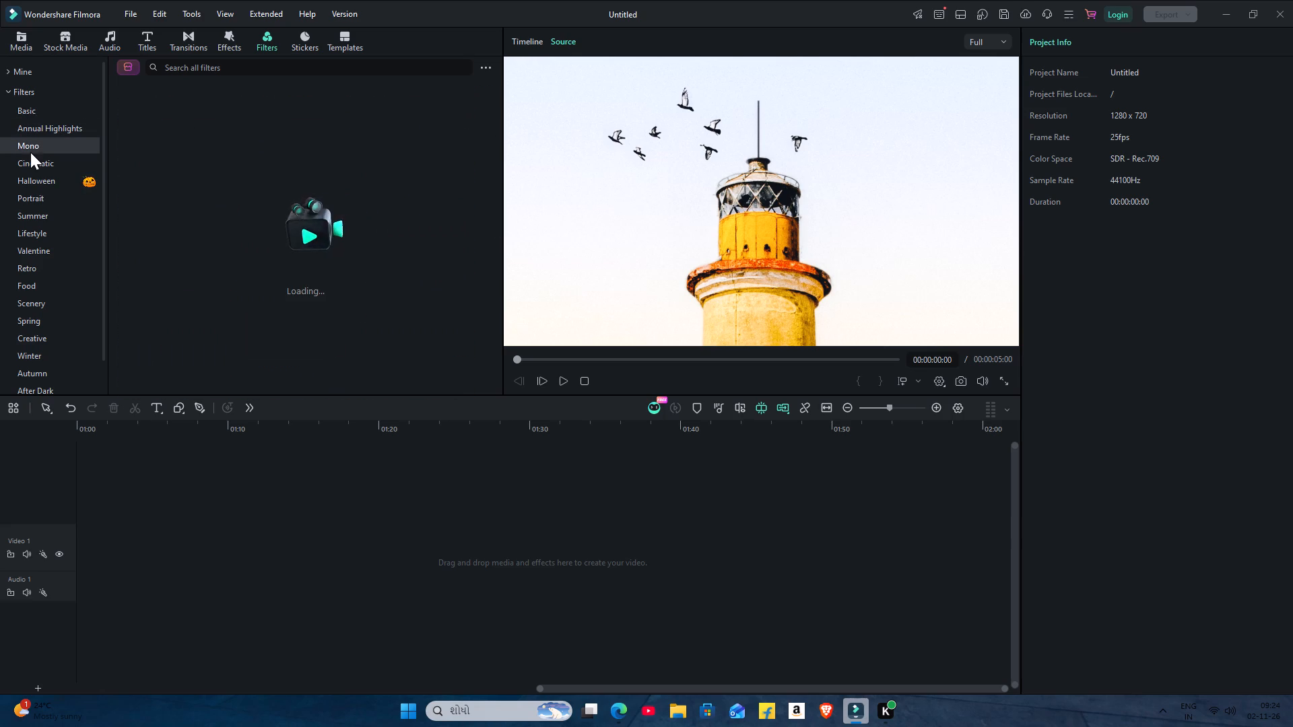
double_click(22, 165)
double_click(13, 194)
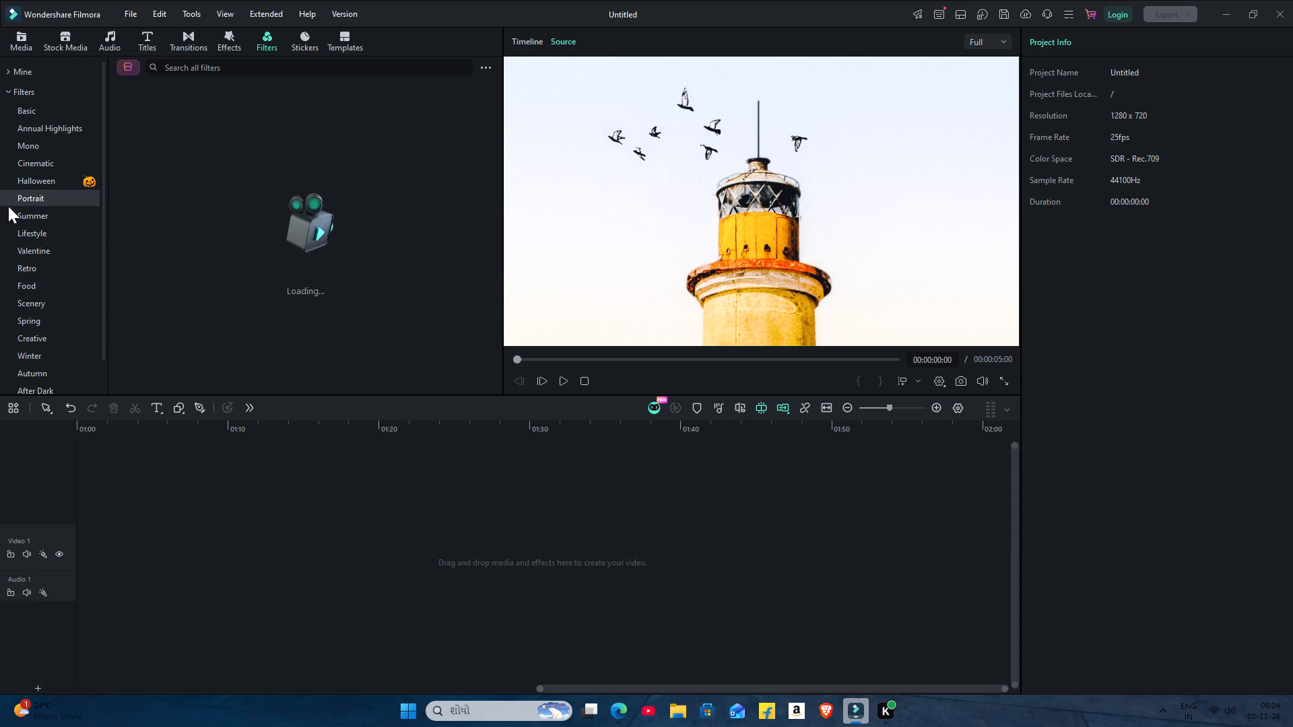
double_click(9, 213)
double_click(13, 232)
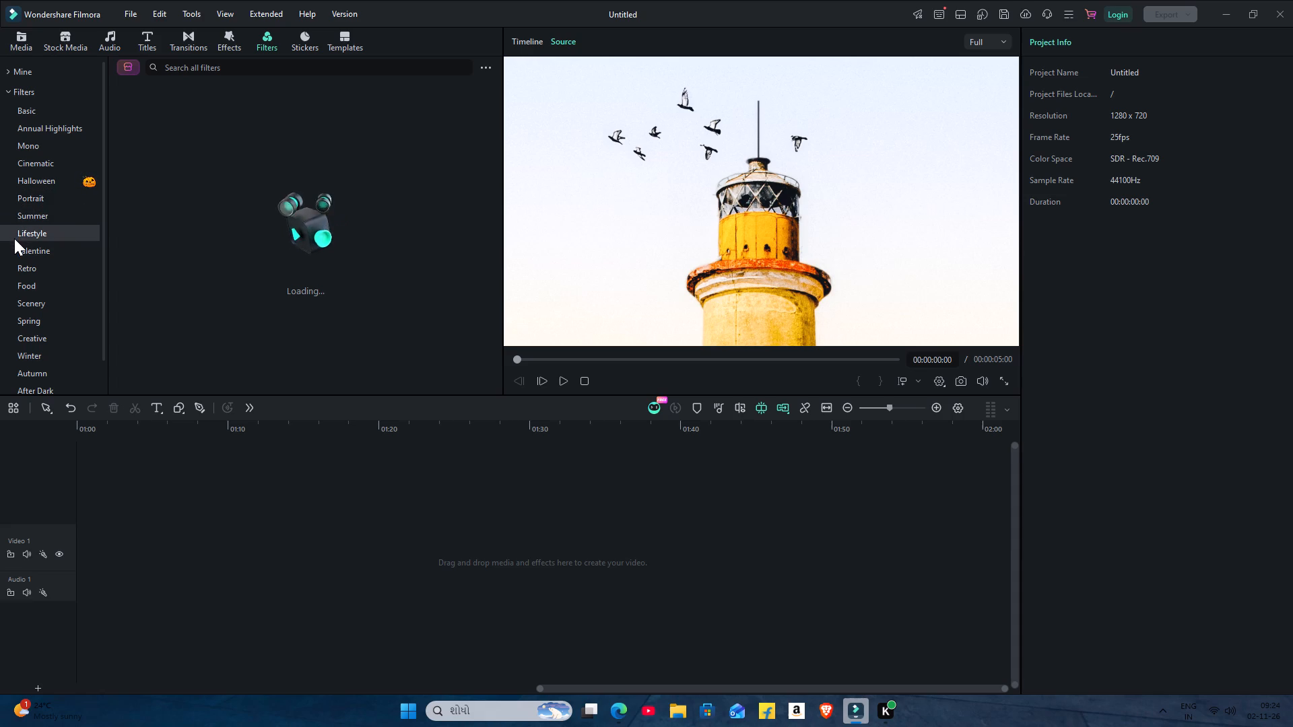
scroll(100, 119, up, 1)
scroll(107, 88, down, 1)
scroll(57, 121, down, 1)
scroll(42, 148, up, 1)
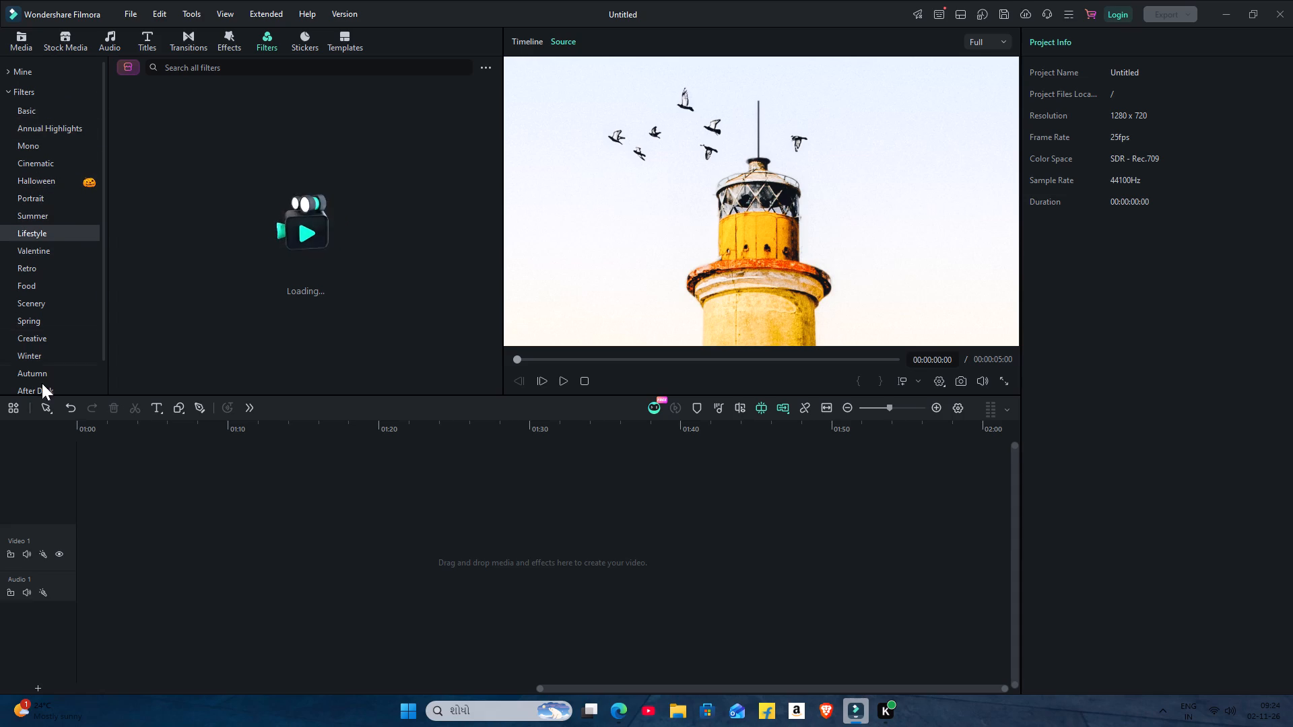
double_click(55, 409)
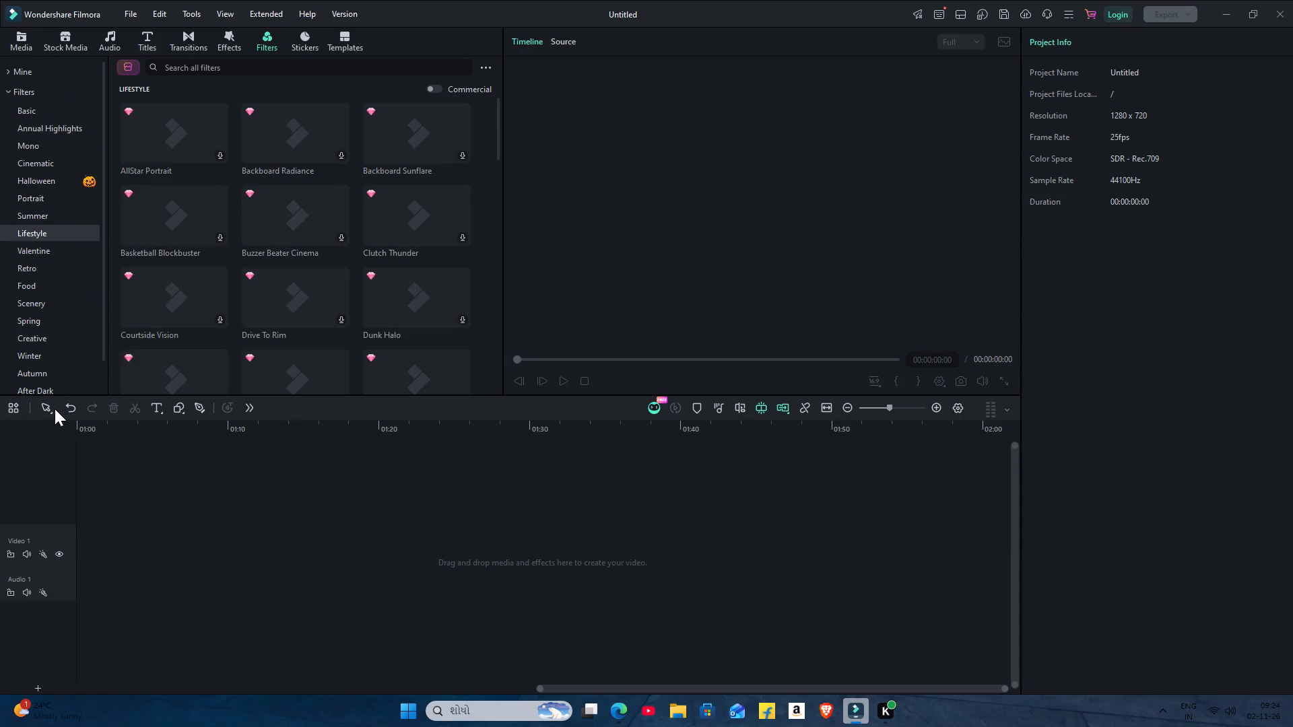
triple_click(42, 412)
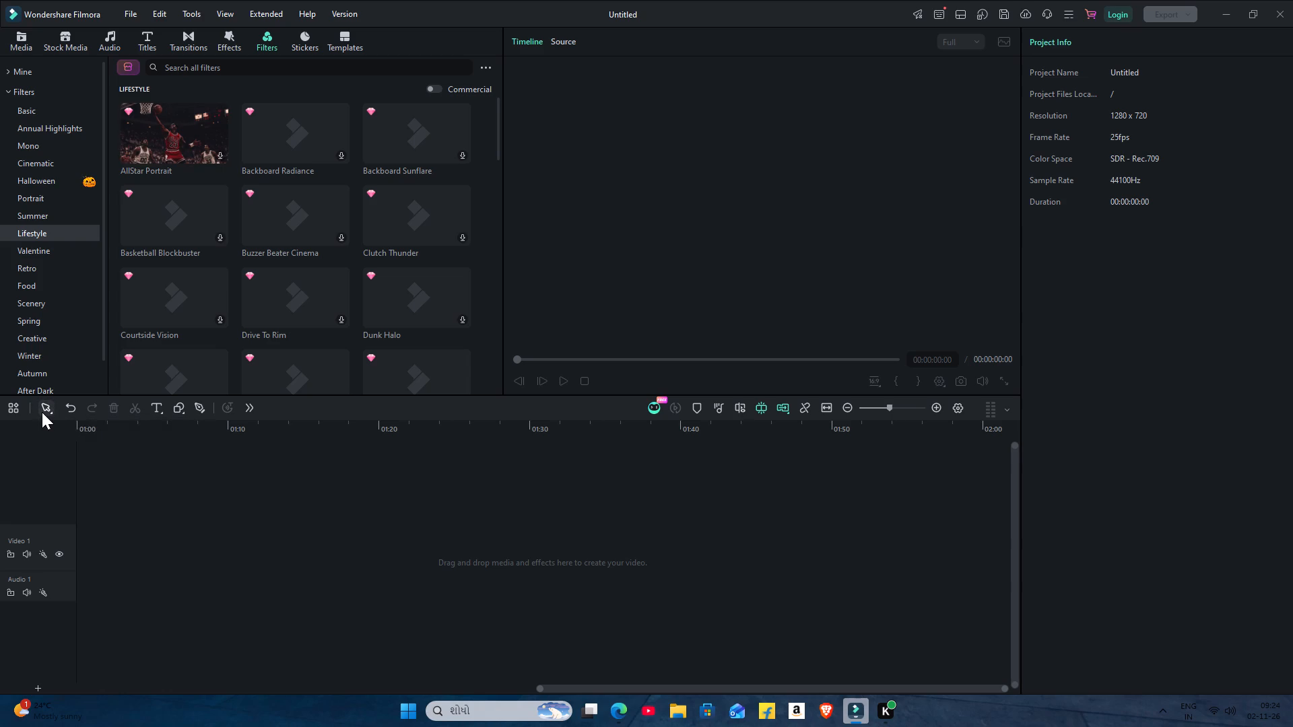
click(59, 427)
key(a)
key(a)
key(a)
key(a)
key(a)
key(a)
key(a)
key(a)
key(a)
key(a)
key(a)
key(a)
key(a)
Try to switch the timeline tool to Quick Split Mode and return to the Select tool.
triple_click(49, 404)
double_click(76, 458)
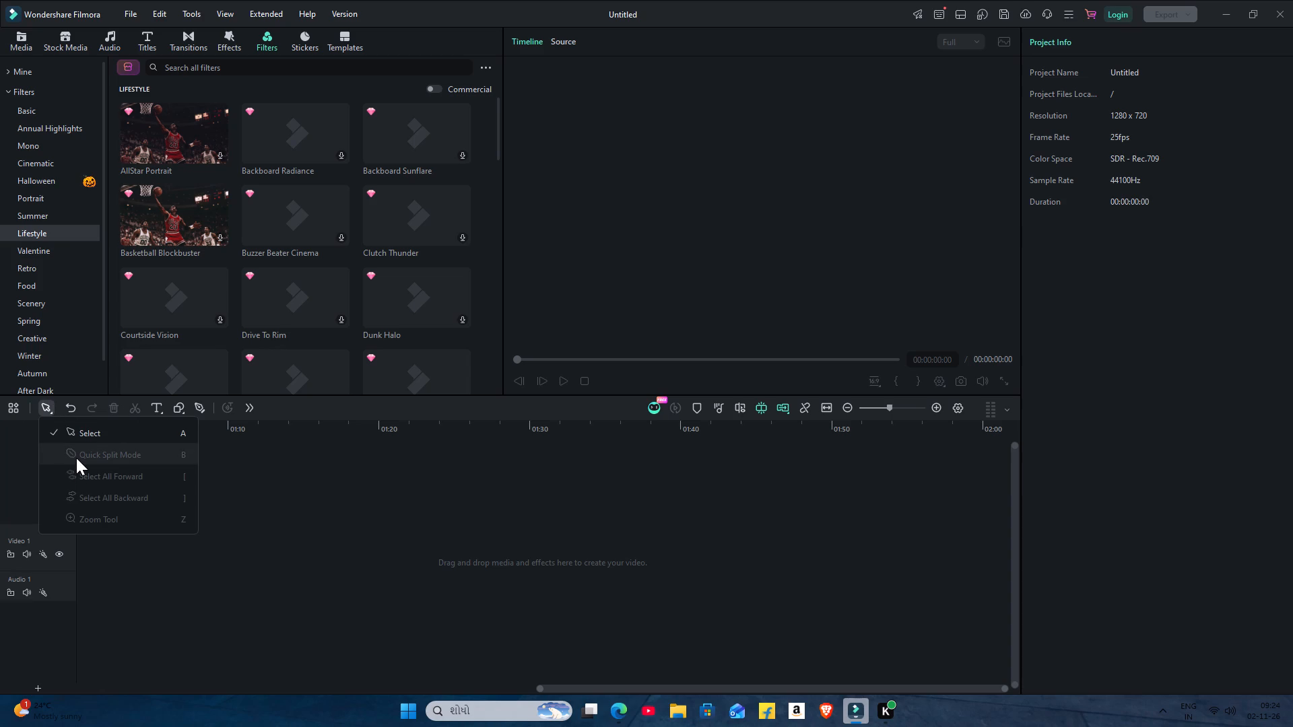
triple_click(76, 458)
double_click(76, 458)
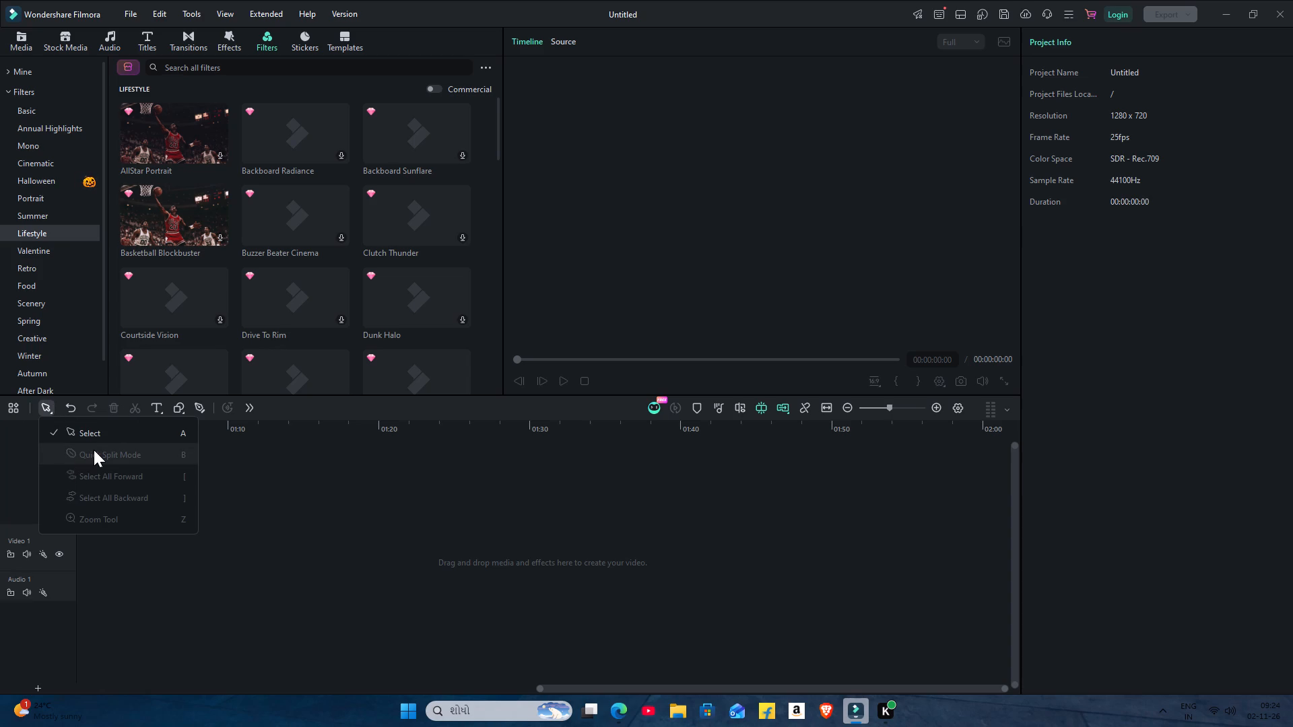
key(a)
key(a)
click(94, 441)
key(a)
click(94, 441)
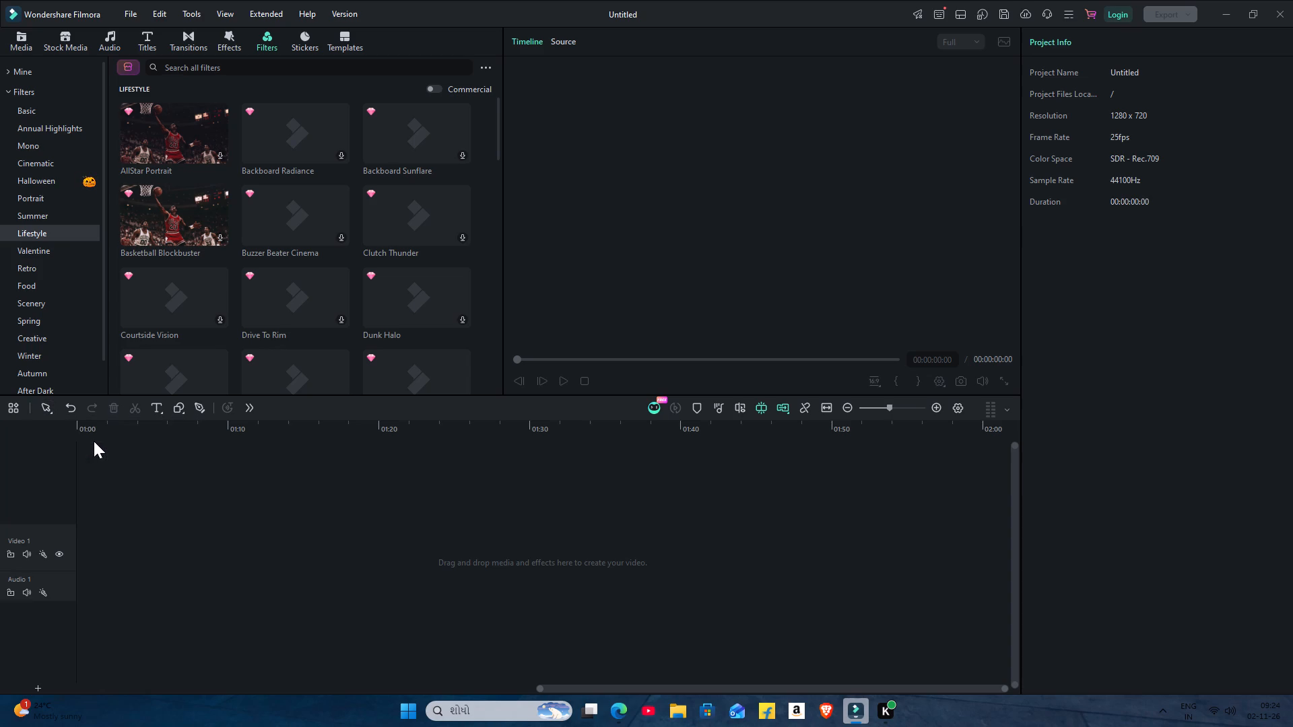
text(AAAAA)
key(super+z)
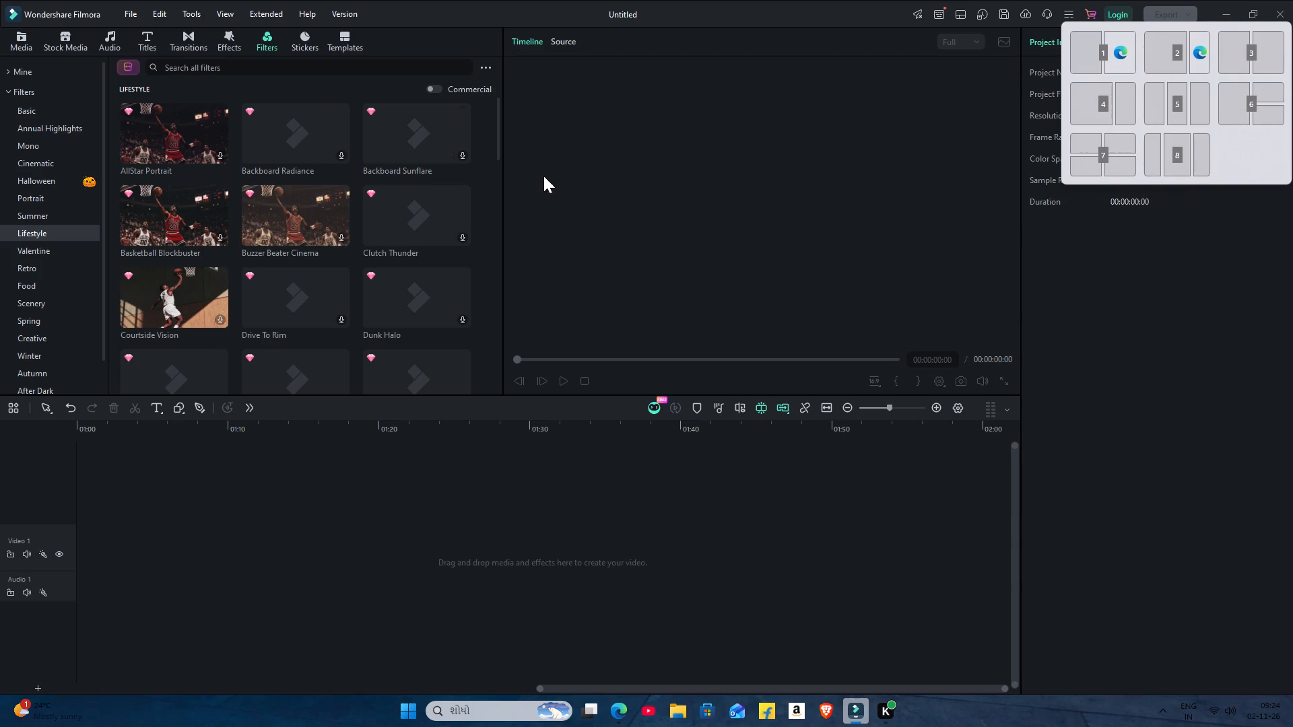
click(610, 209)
Browse back through the filter categories Summer, Cinematic and Mono up to Annual Highlights.
scroll(184, 244, up, 1)
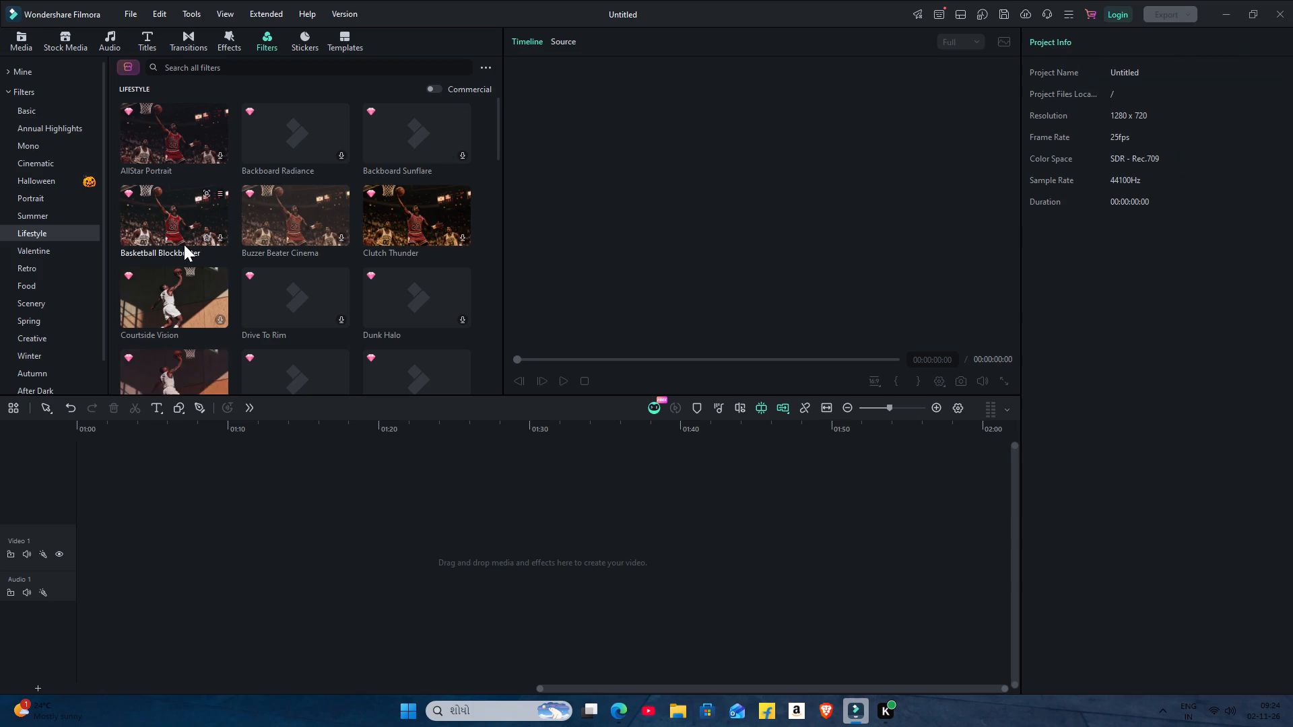
scroll(184, 244, up, 2)
scroll(184, 244, down, 5)
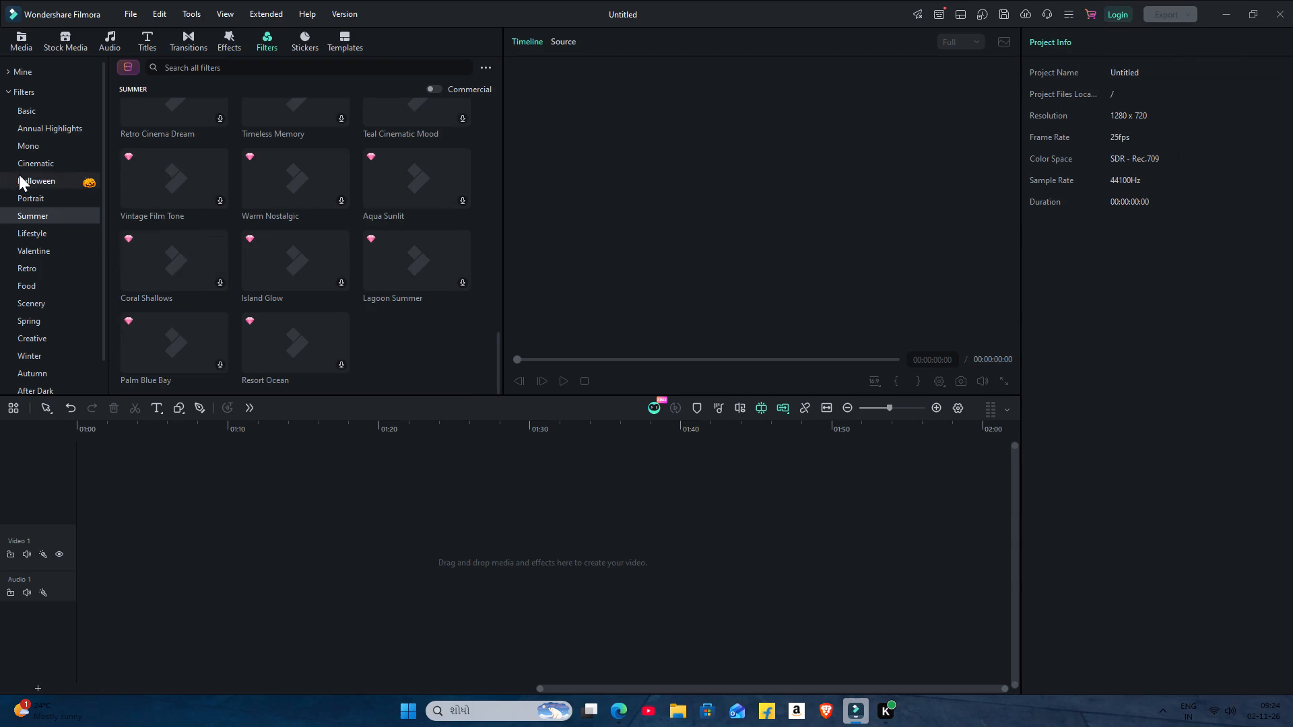
click(24, 171)
click(29, 152)
click(36, 129)
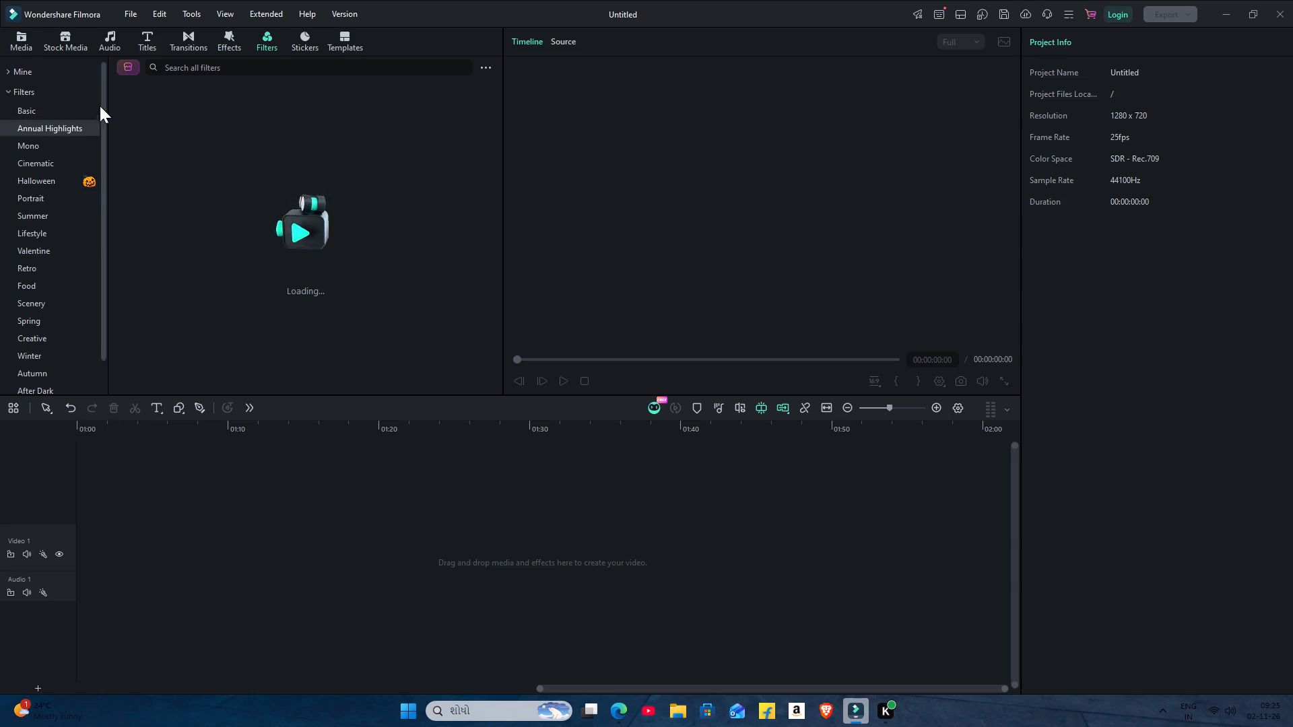
Switch from the Filters library to the Media library.
double_click(18, 41)
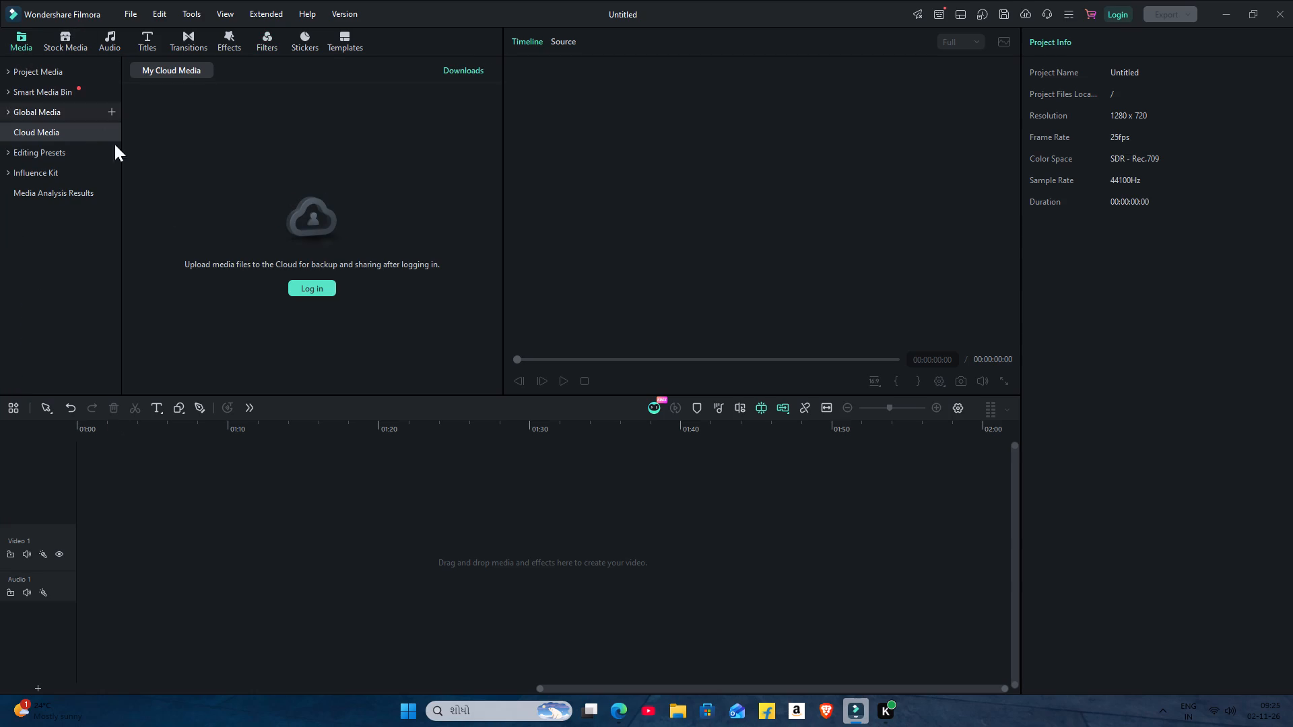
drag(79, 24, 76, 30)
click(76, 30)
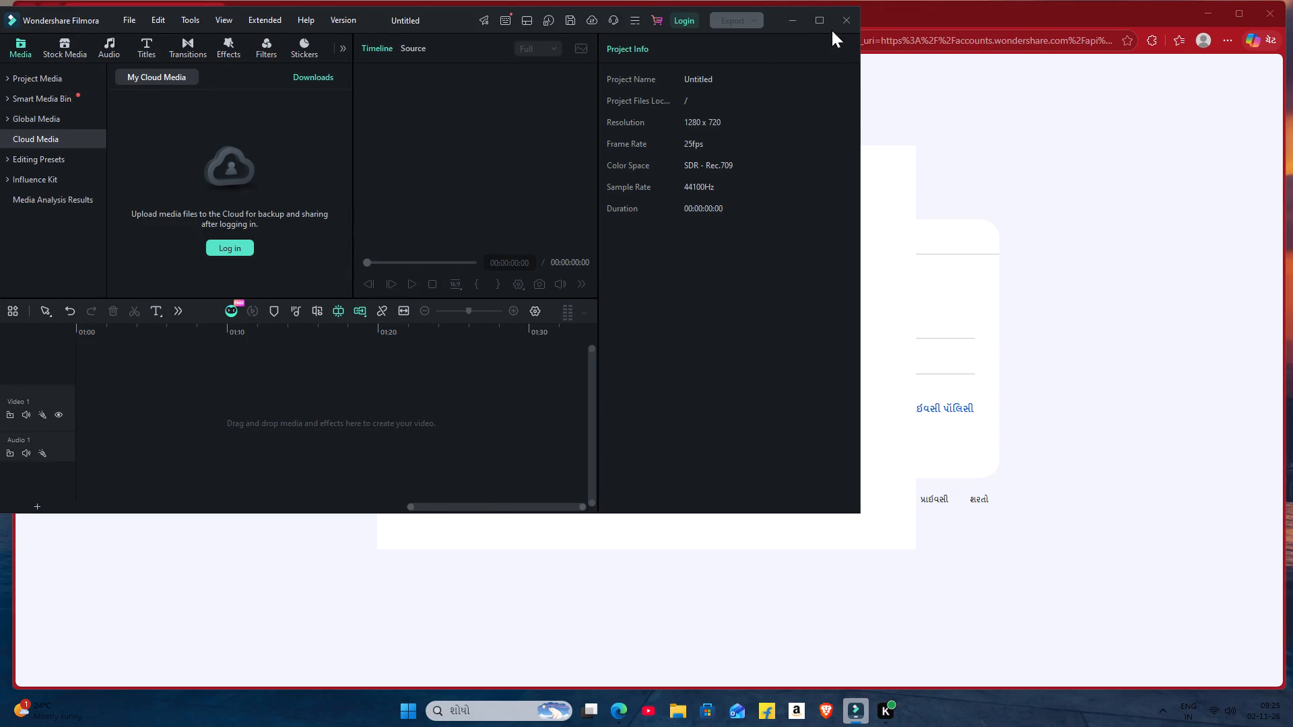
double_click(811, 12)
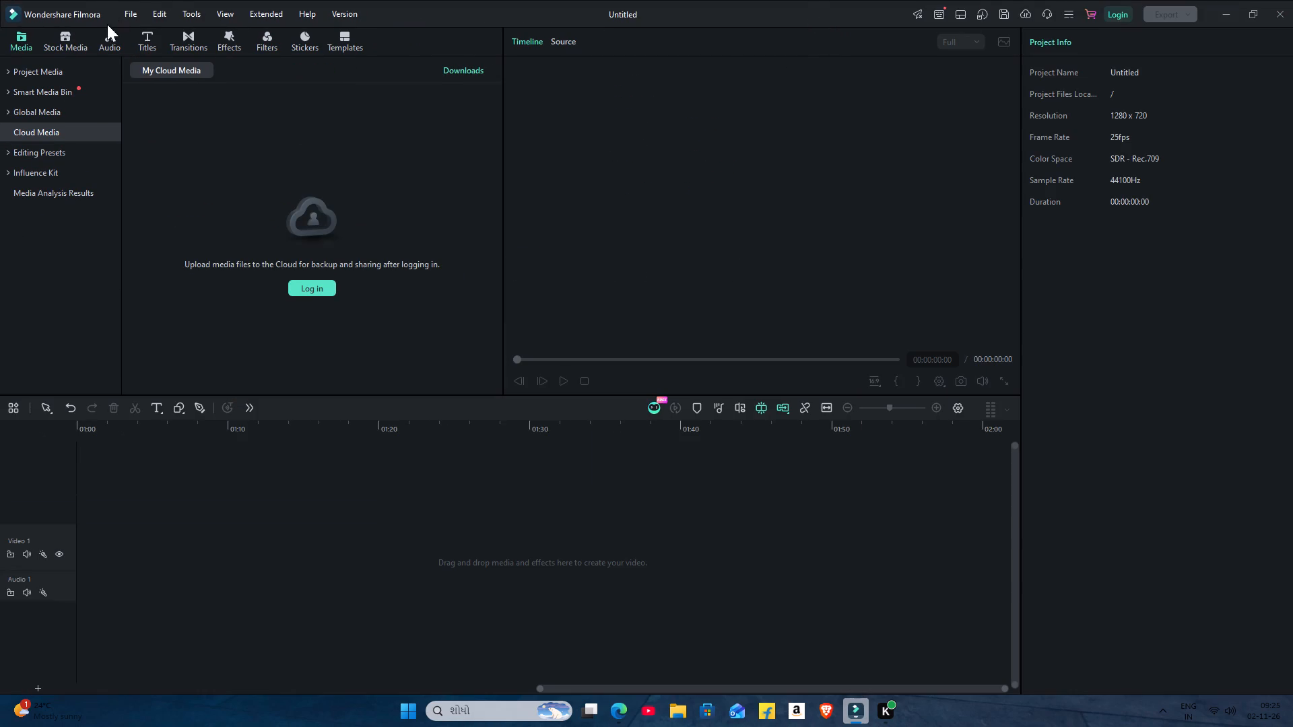
Switch from the Media library to the Audio library.
click(101, 38)
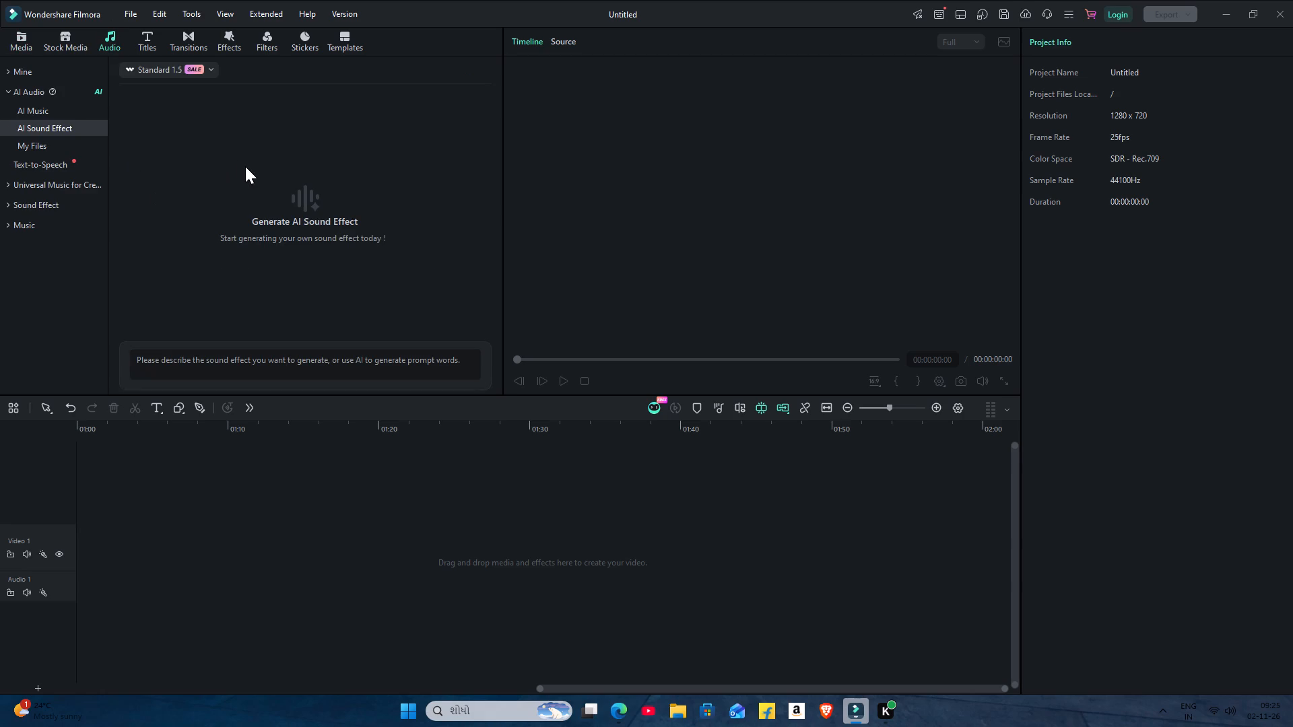
Open the Mine category of the Audio library to view its Favorites.
click(118, 42)
click(45, 64)
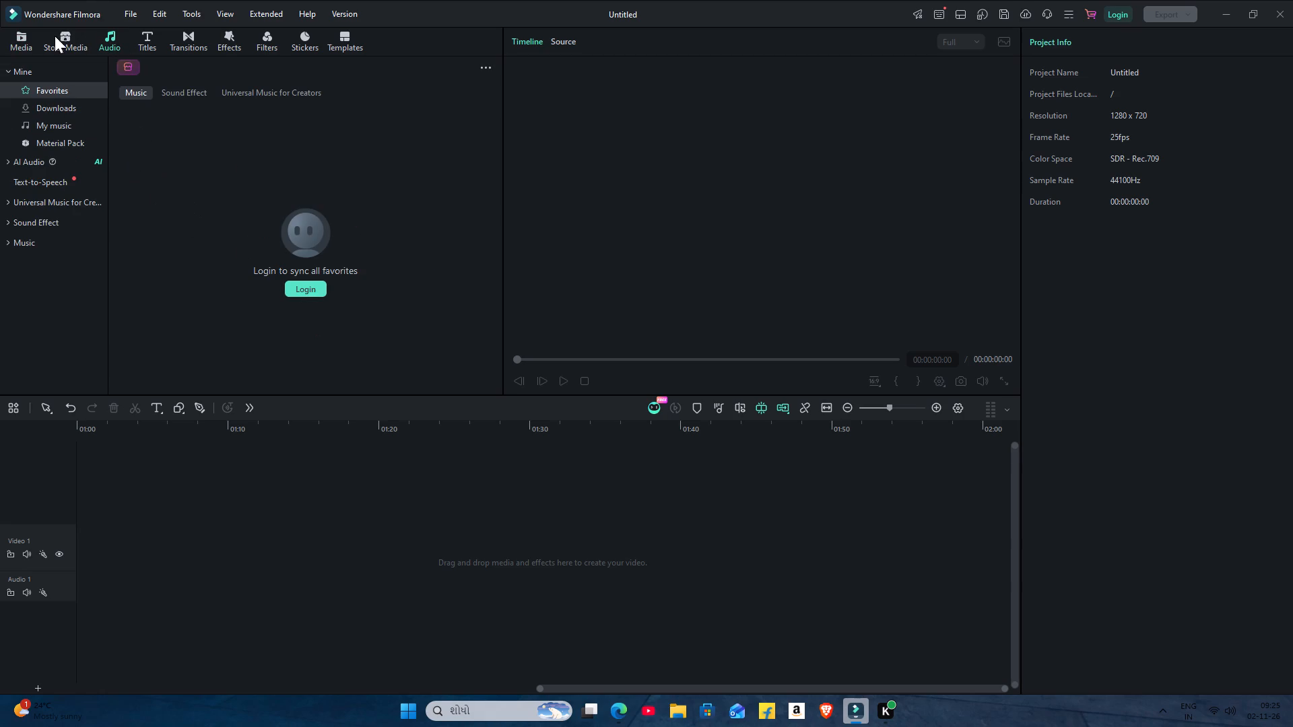
Start a new project in the 16:9 (Widescreen) format.
double_click(140, 18)
click(132, 26)
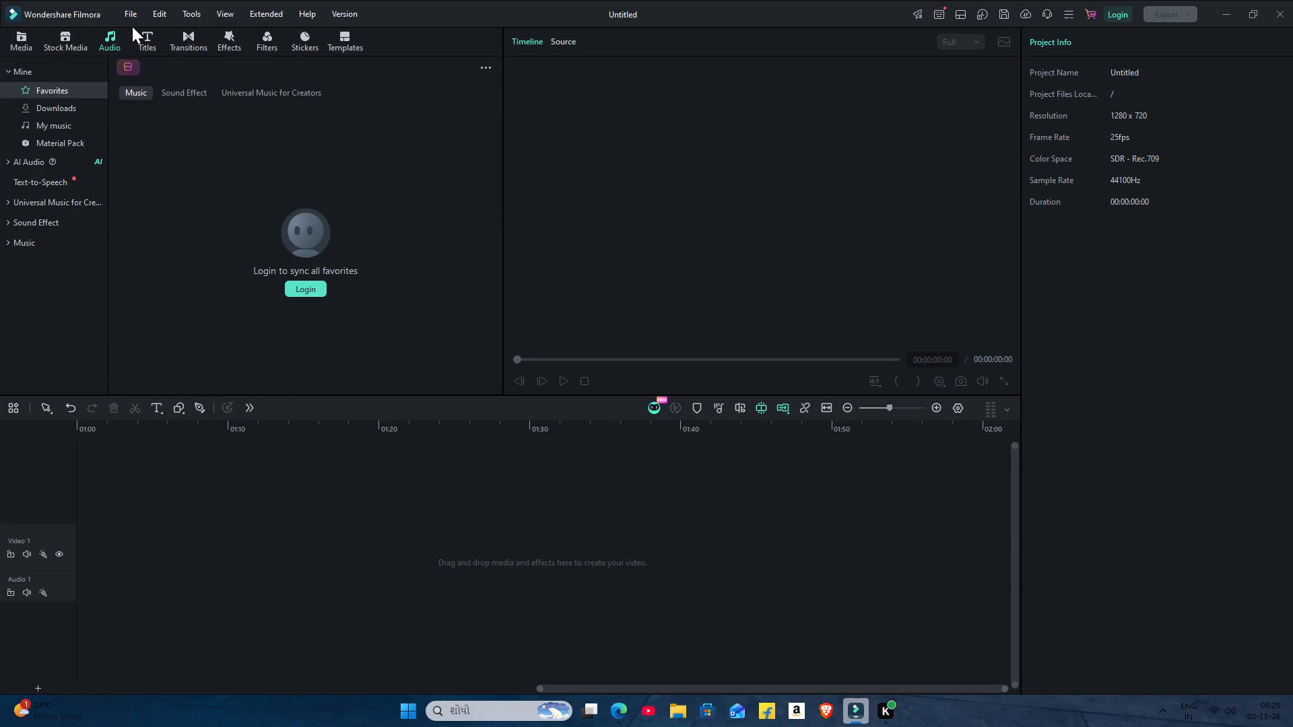
click(131, 18)
double_click(142, 37)
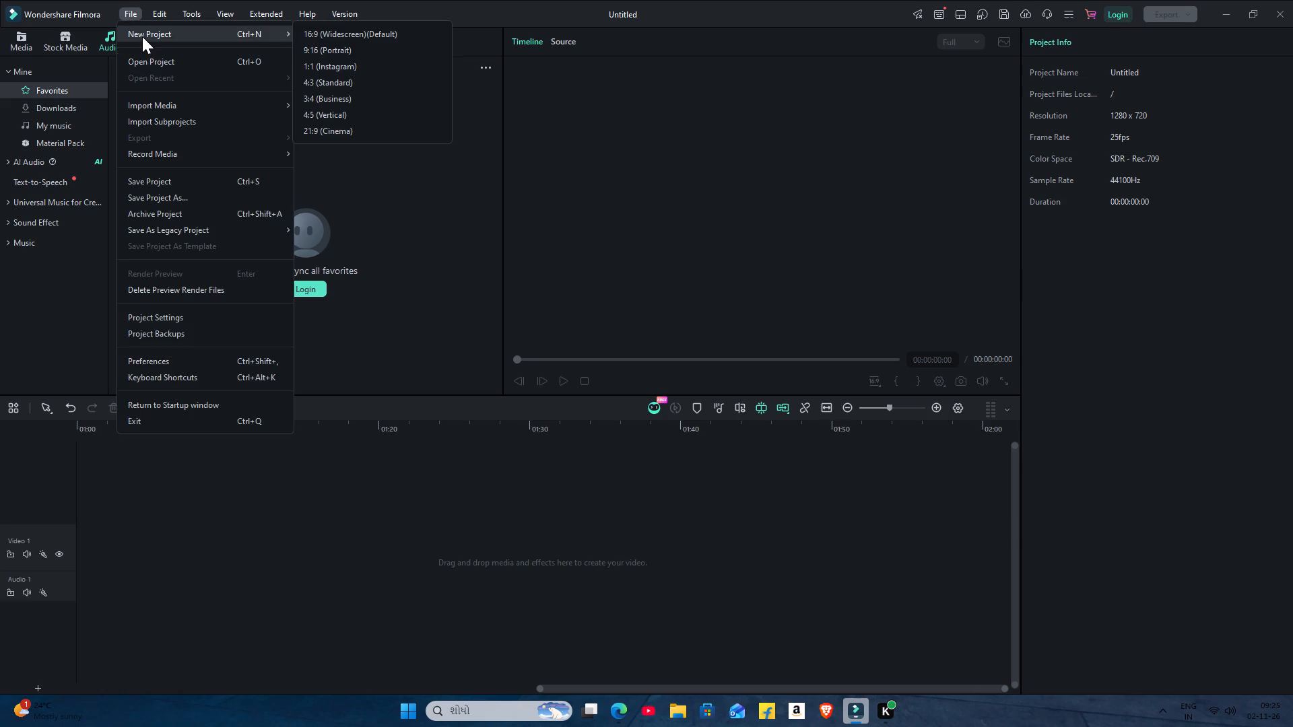
drag(143, 36, 147, 44)
click(147, 30)
click(313, 28)
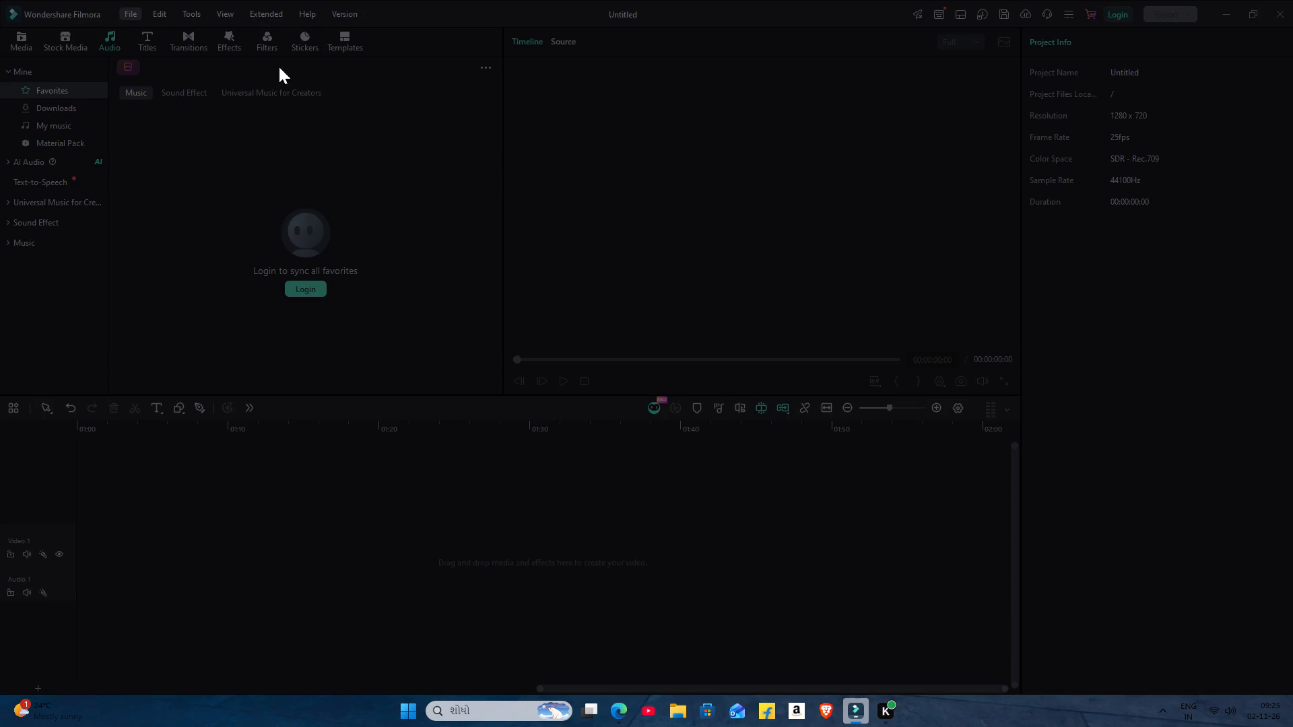
Discard the unsaved changes of the previous project so the new widescreen project opens.
double_click(752, 349)
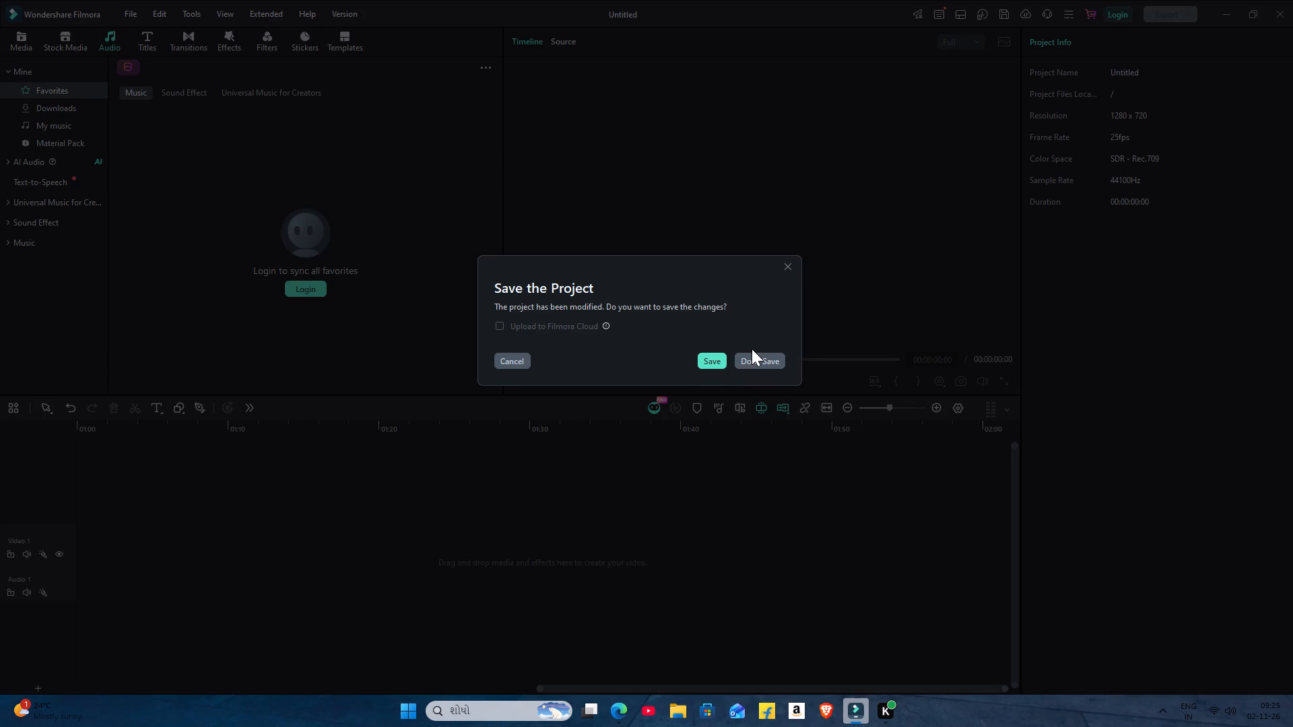
double_click(752, 356)
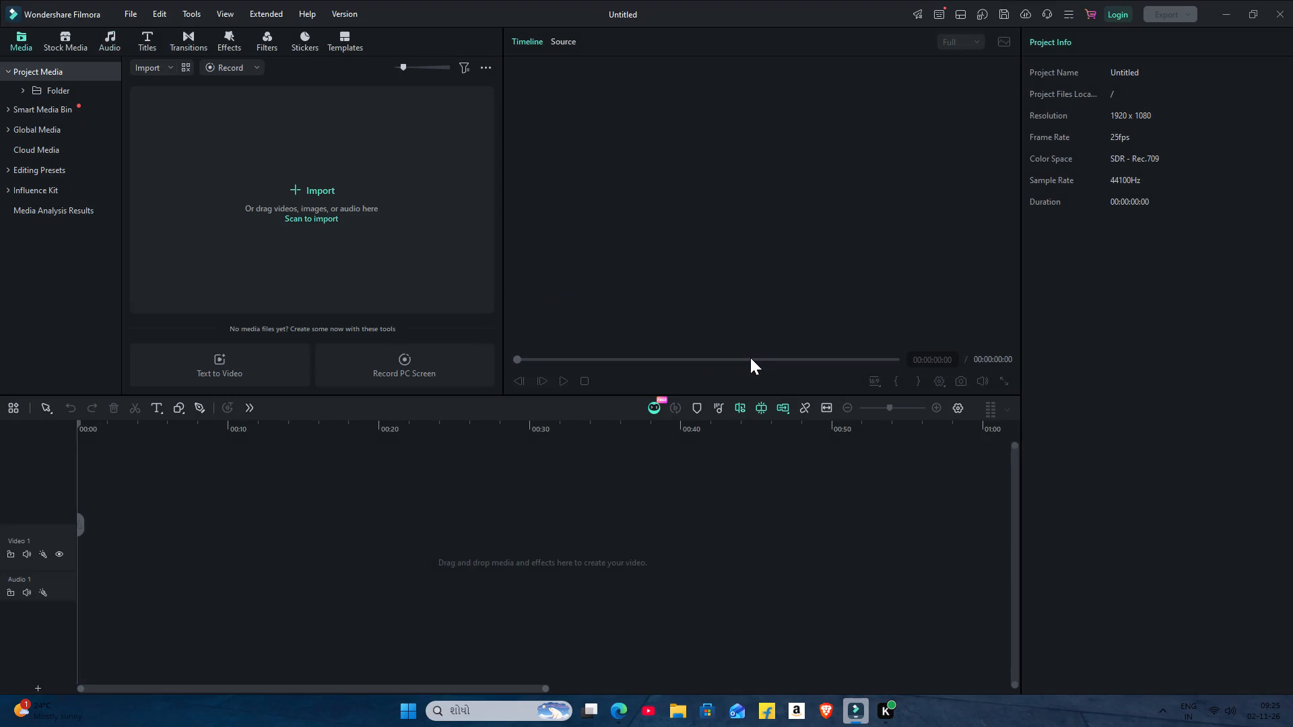
Import the video file WhatsApp Video 2026-11-02 at 8.51.05 AM from the Downloads folder into the project media.
double_click(291, 177)
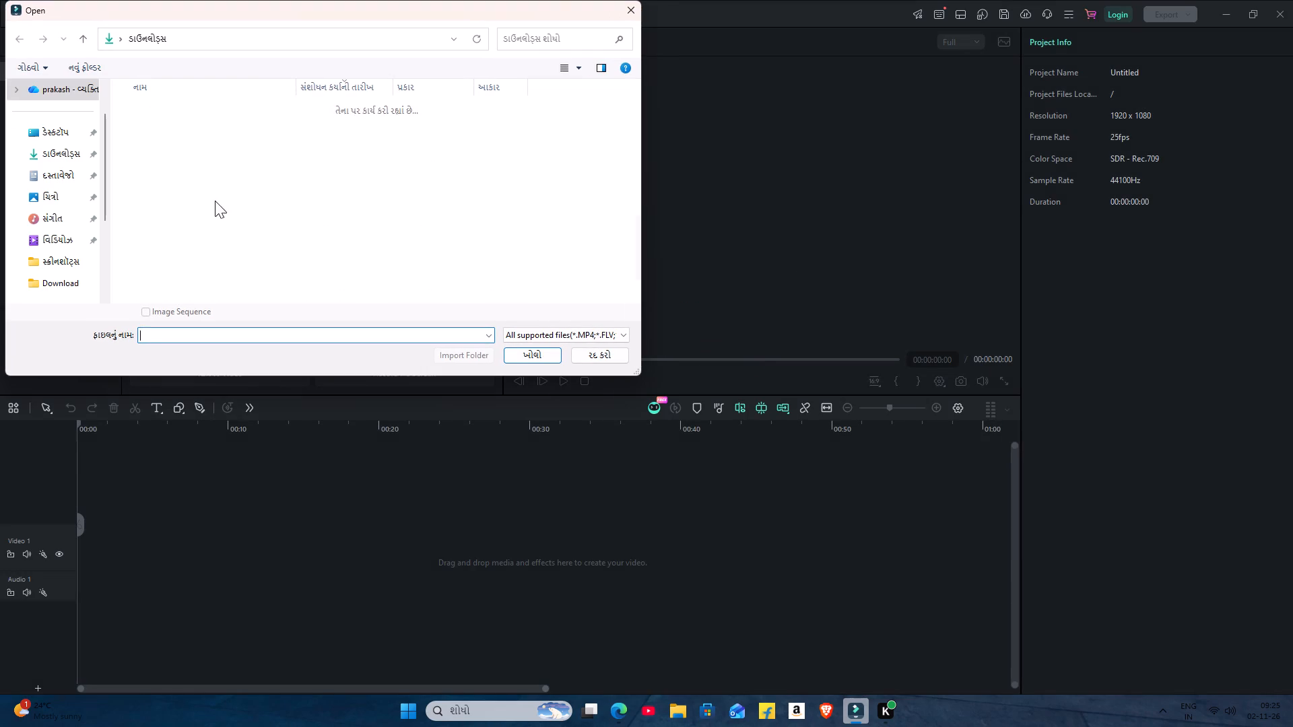
triple_click(154, 130)
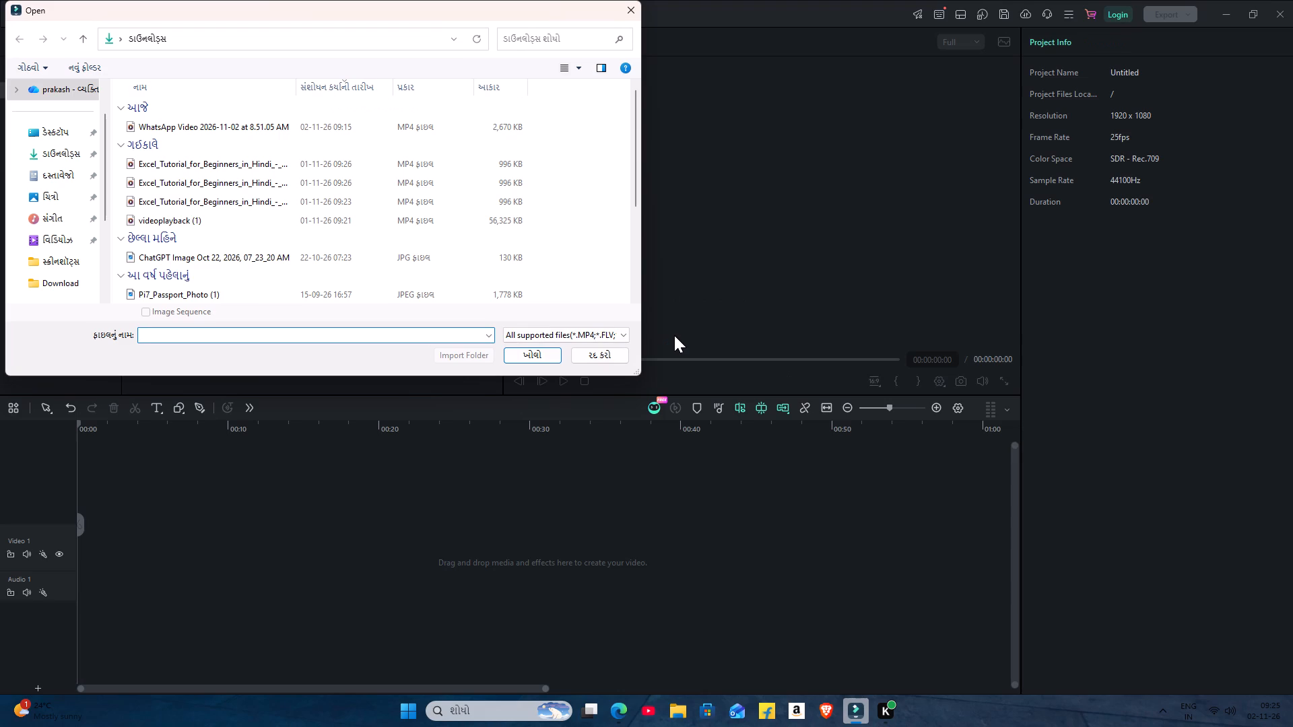
double_click(632, 11)
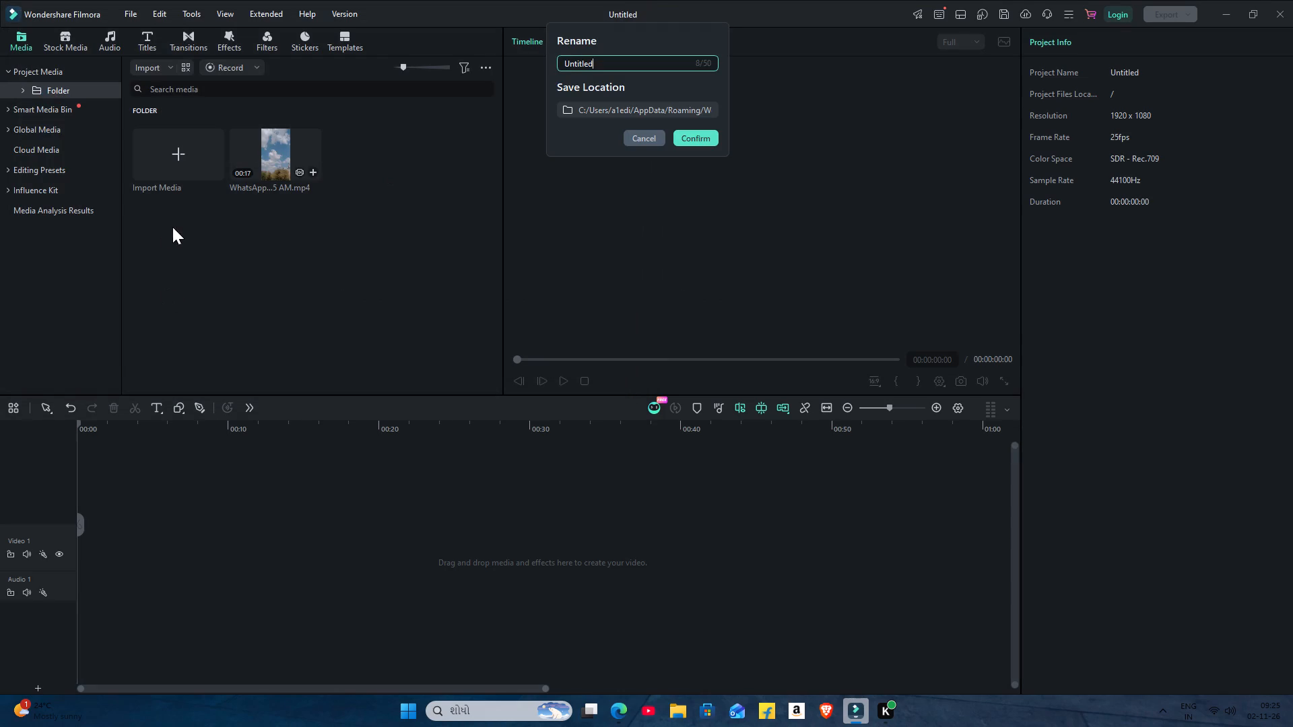
Place the imported WhatsApp video clip on the Video 1 track at the start of the timeline.
drag(268, 174, 193, 571)
click(193, 571)
drag(525, 379, 531, 381)
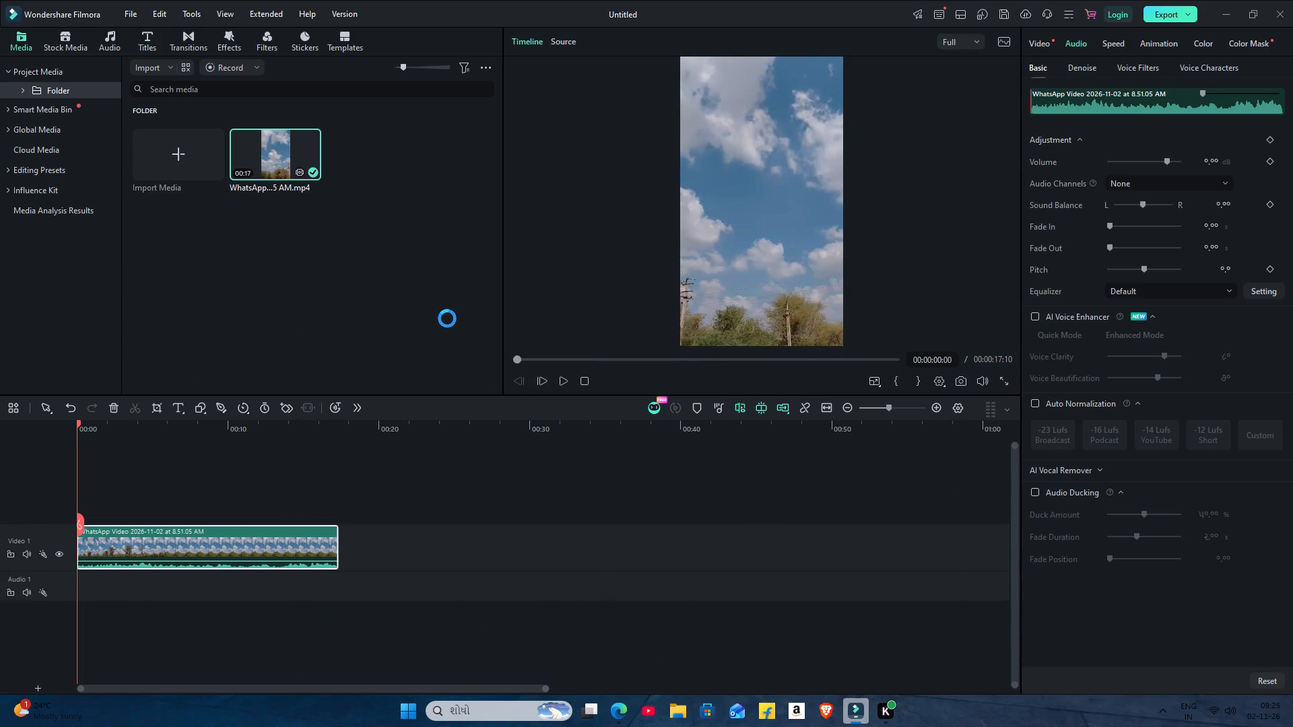
Dismiss the widgets board and play the timeline's WhatsApp video, pausing at about 00:00:10:12.
click(830, 218)
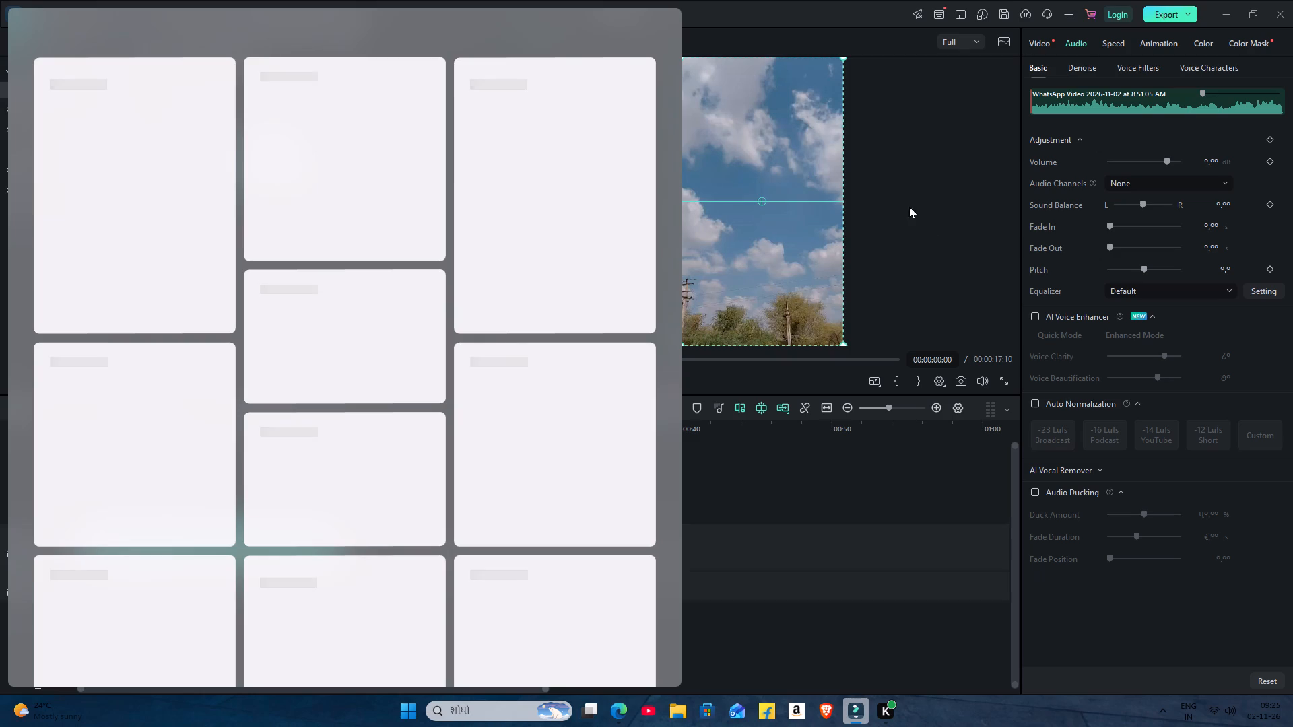
click(934, 235)
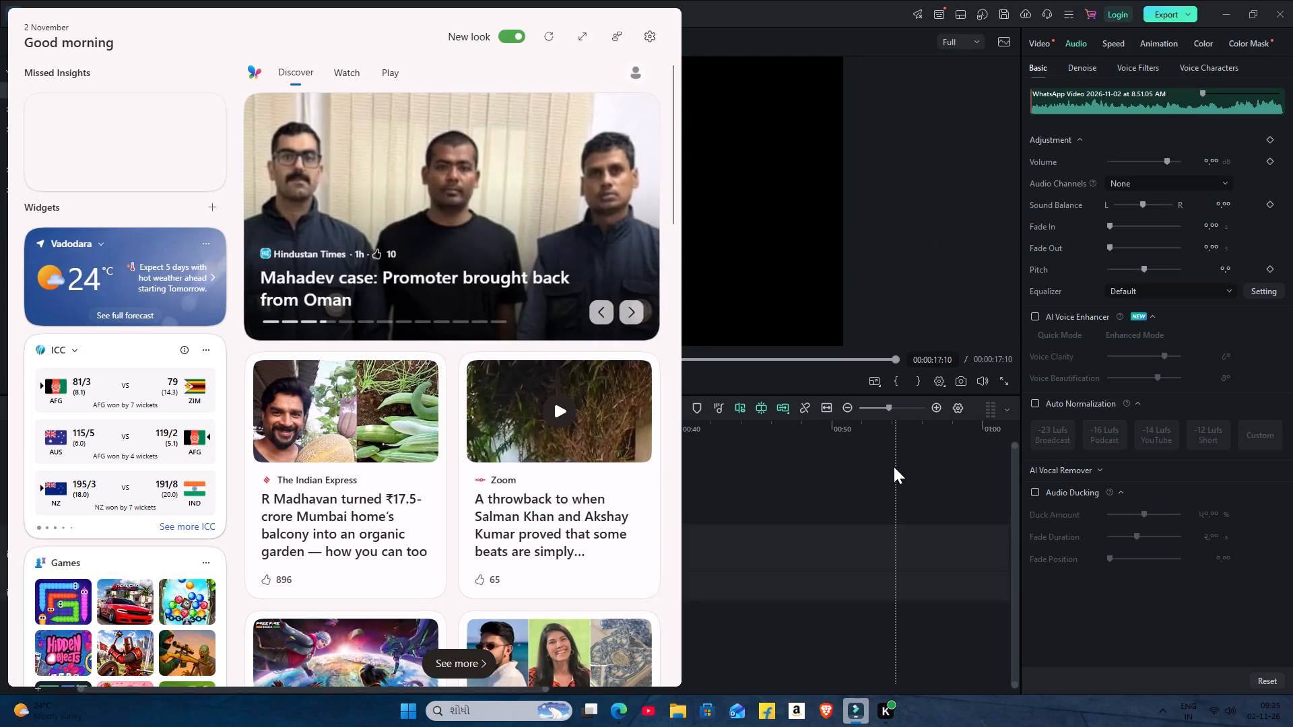
click(802, 581)
double_click(561, 382)
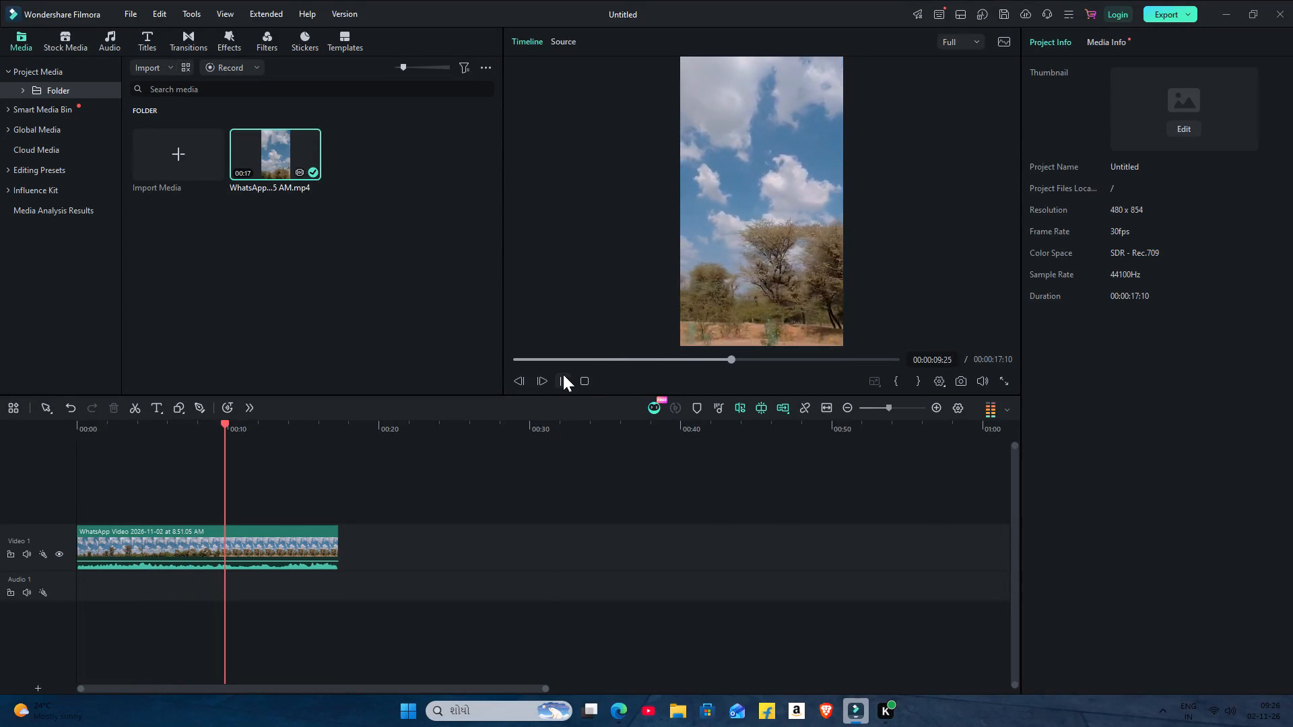
double_click(560, 378)
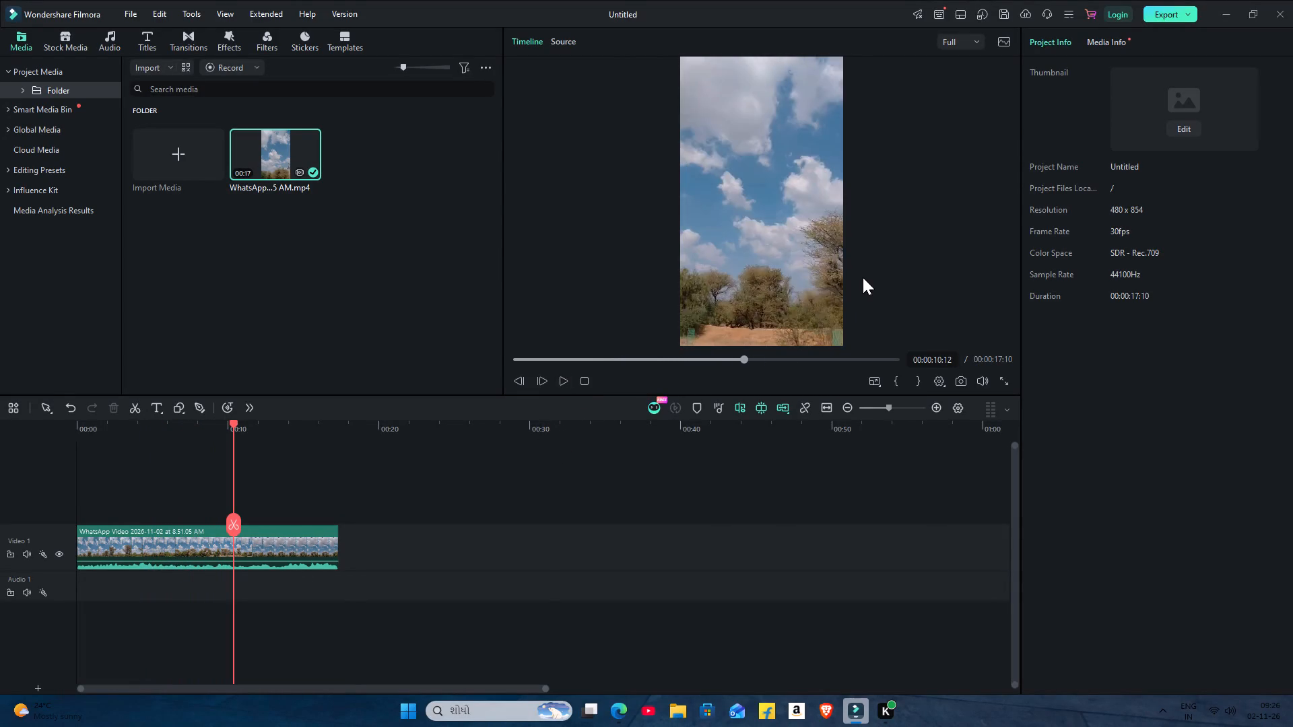
Select the WhatsApp video clip on the timeline and expand Relight in its basic video settings.
double_click(273, 534)
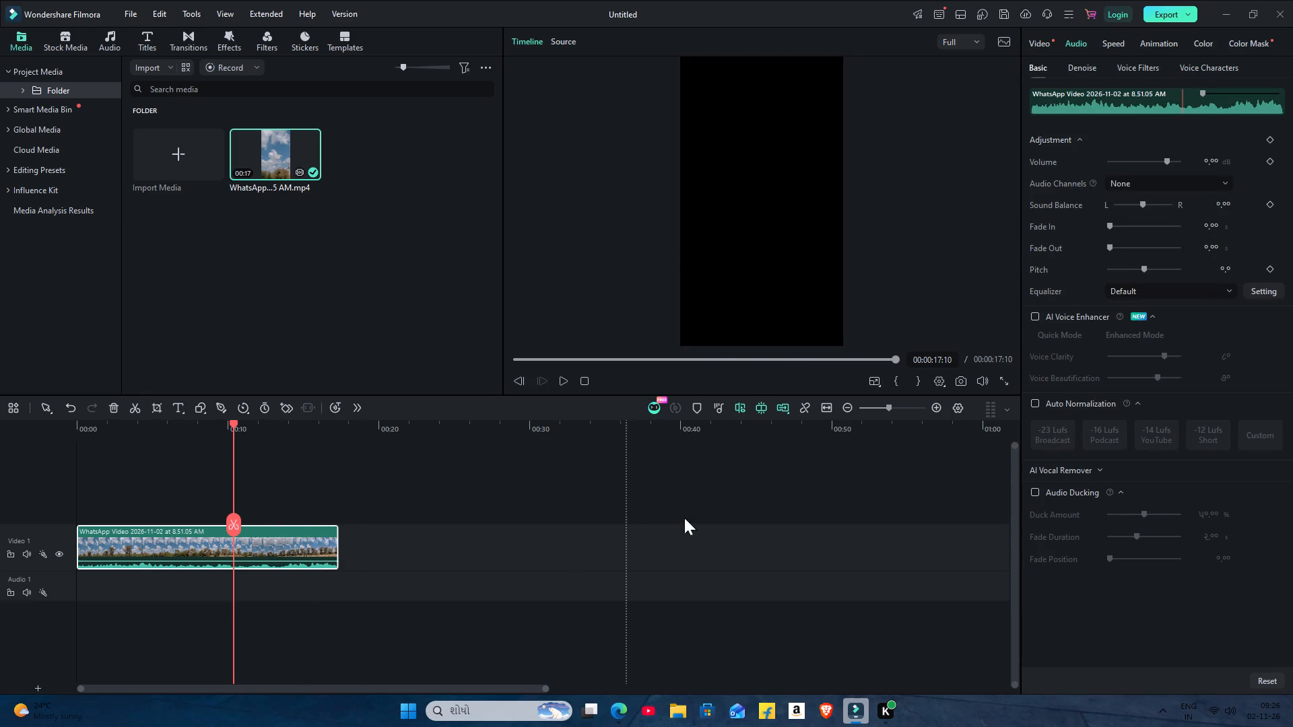
double_click(1046, 42)
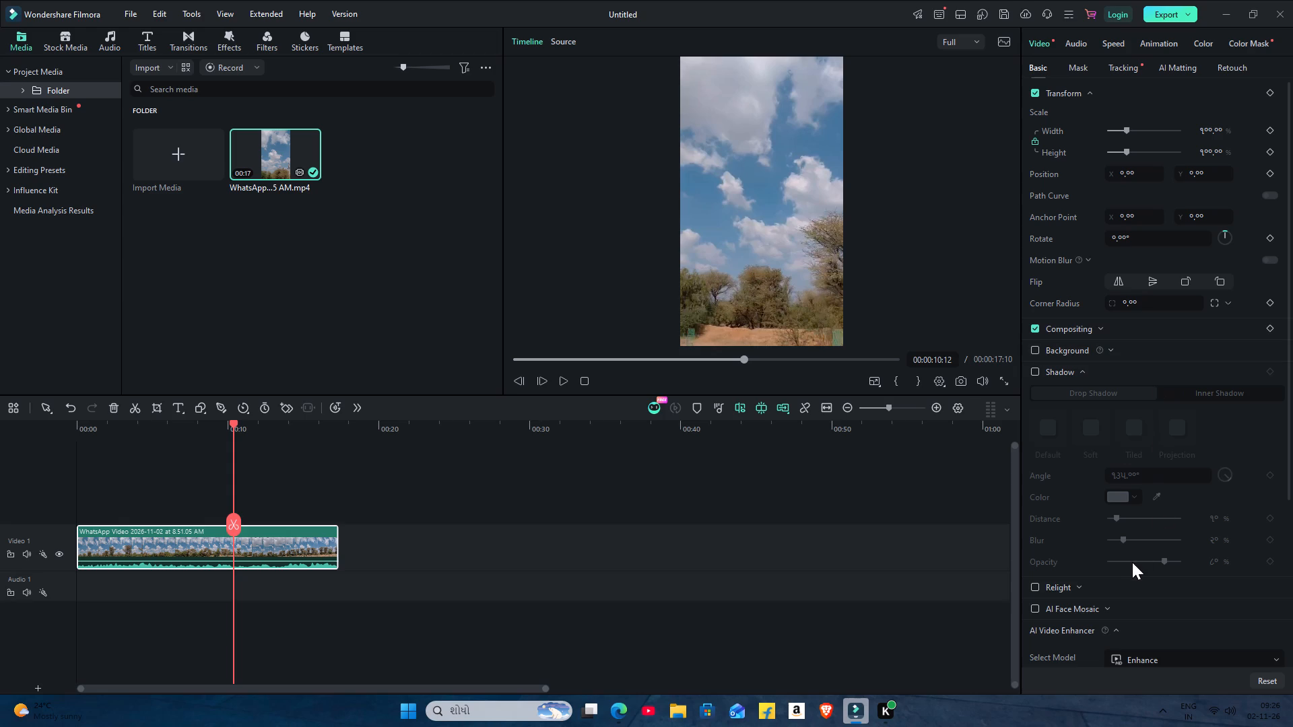
click(1085, 592)
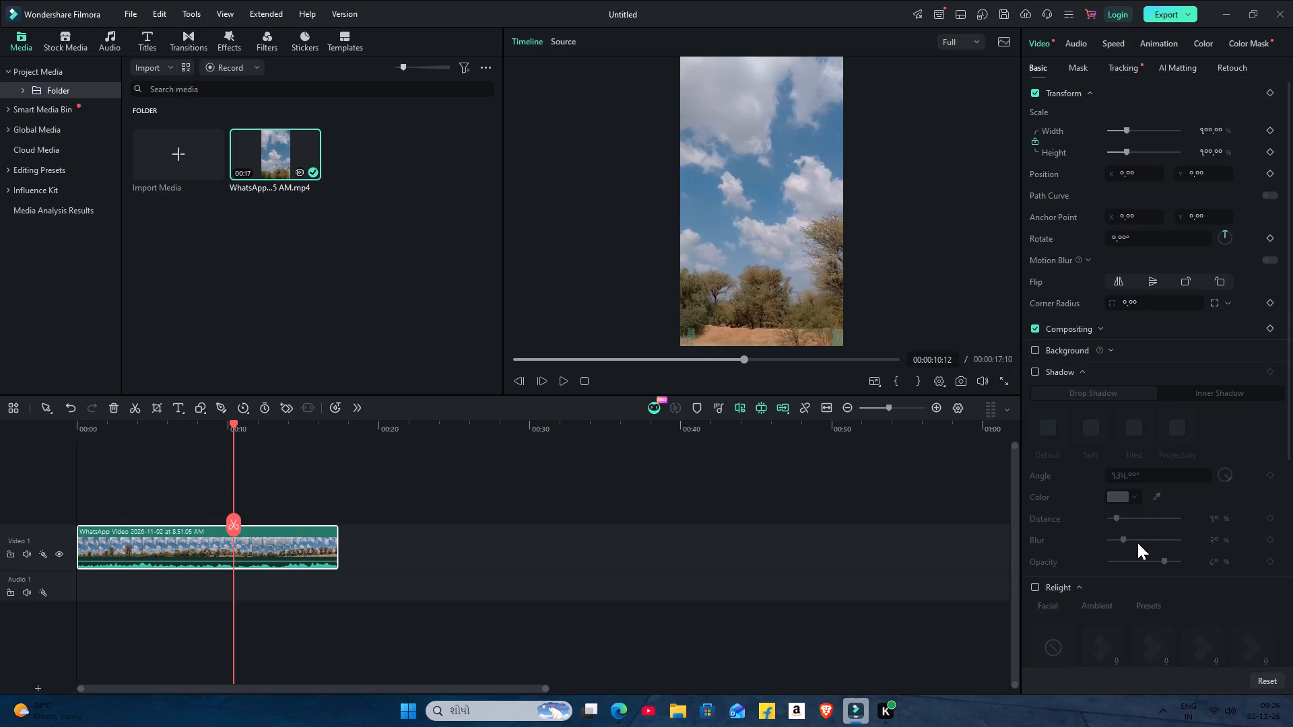
double_click(1131, 541)
Enable the Background option in the clip's basic video settings.
double_click(1074, 346)
double_click(1044, 349)
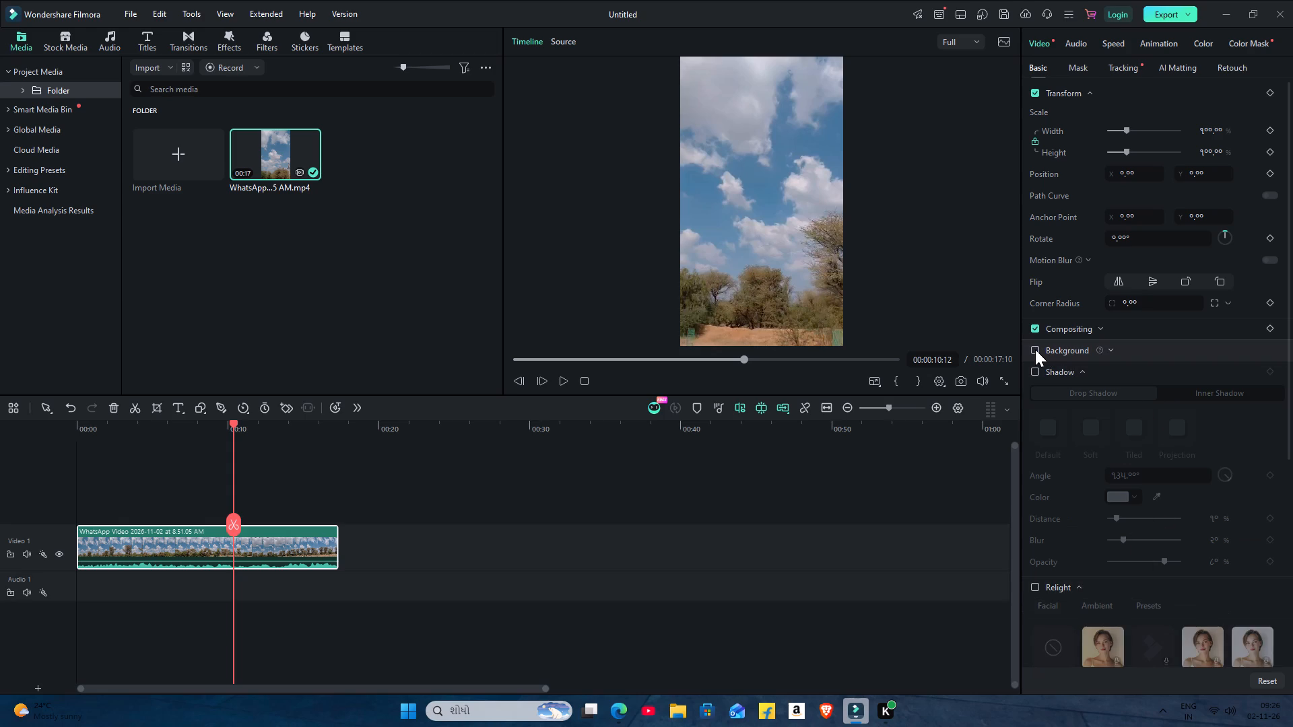
double_click(1035, 349)
double_click(1035, 349)
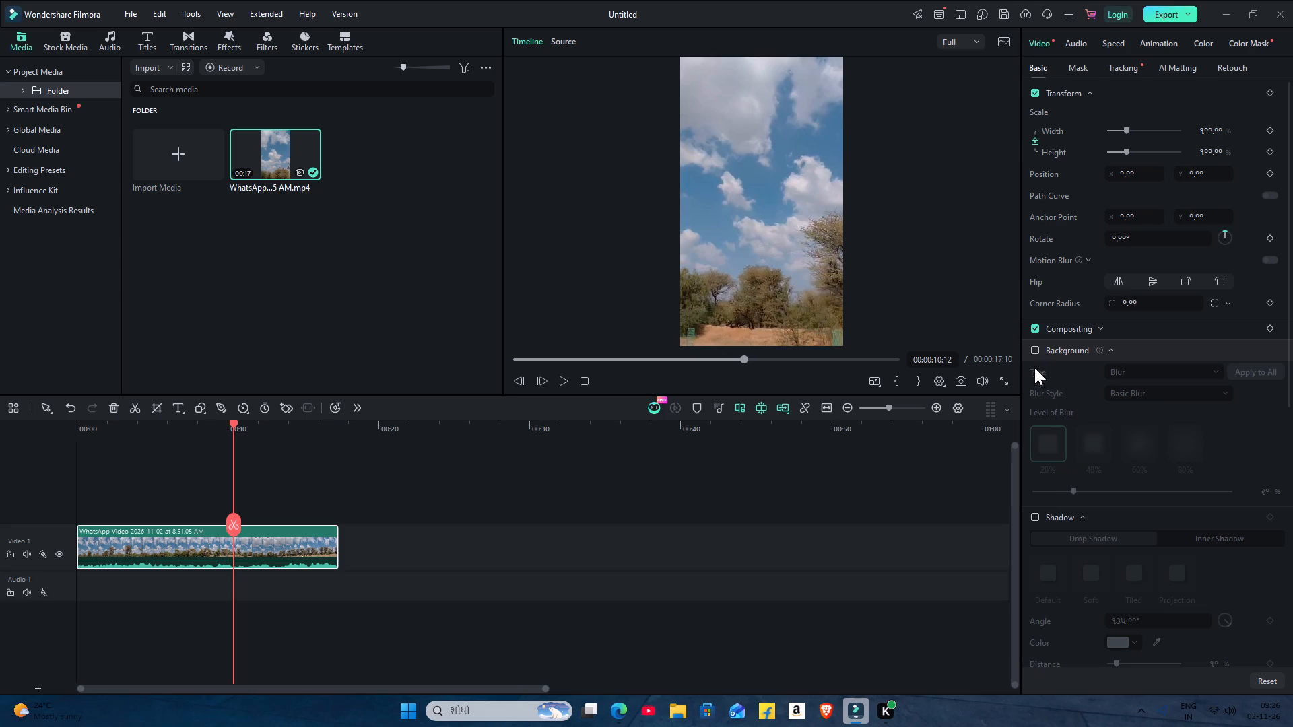
drag(1069, 483, 1090, 482)
click(1090, 482)
double_click(1034, 352)
click(1034, 352)
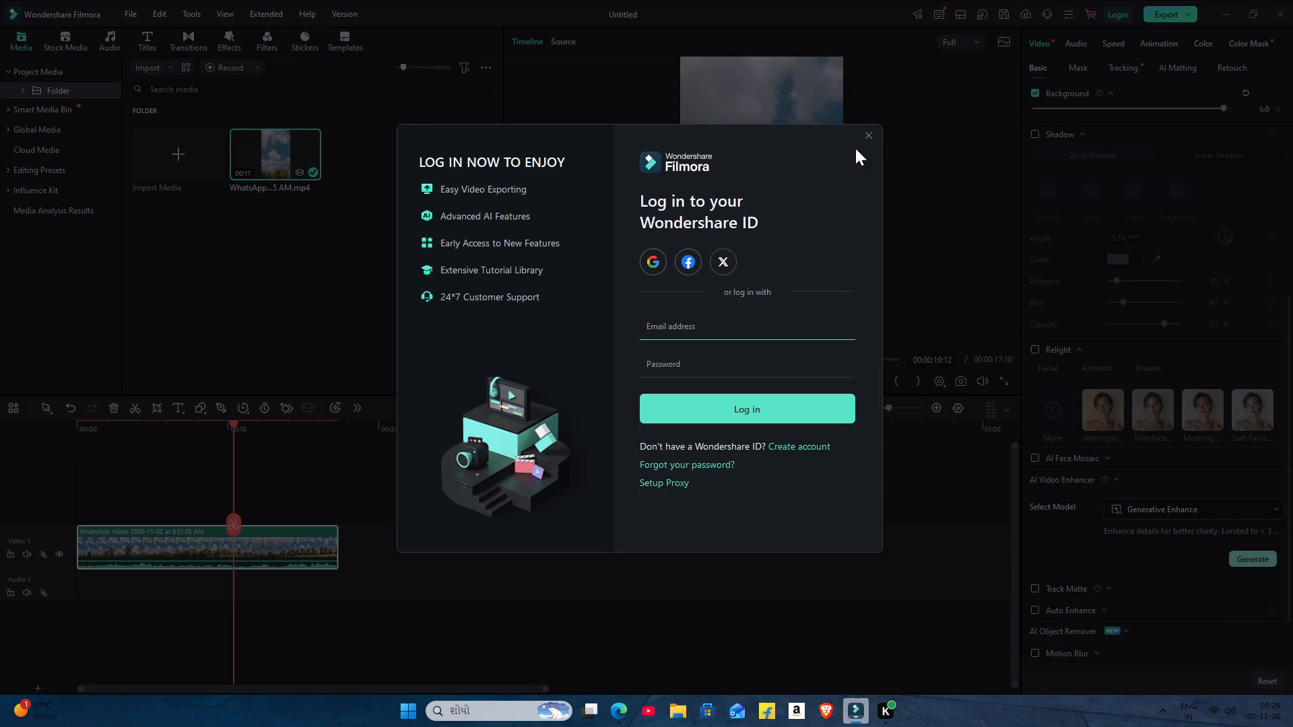
Dismiss the Wondershare ID login window and look over the clip's remaining video settings.
click(865, 133)
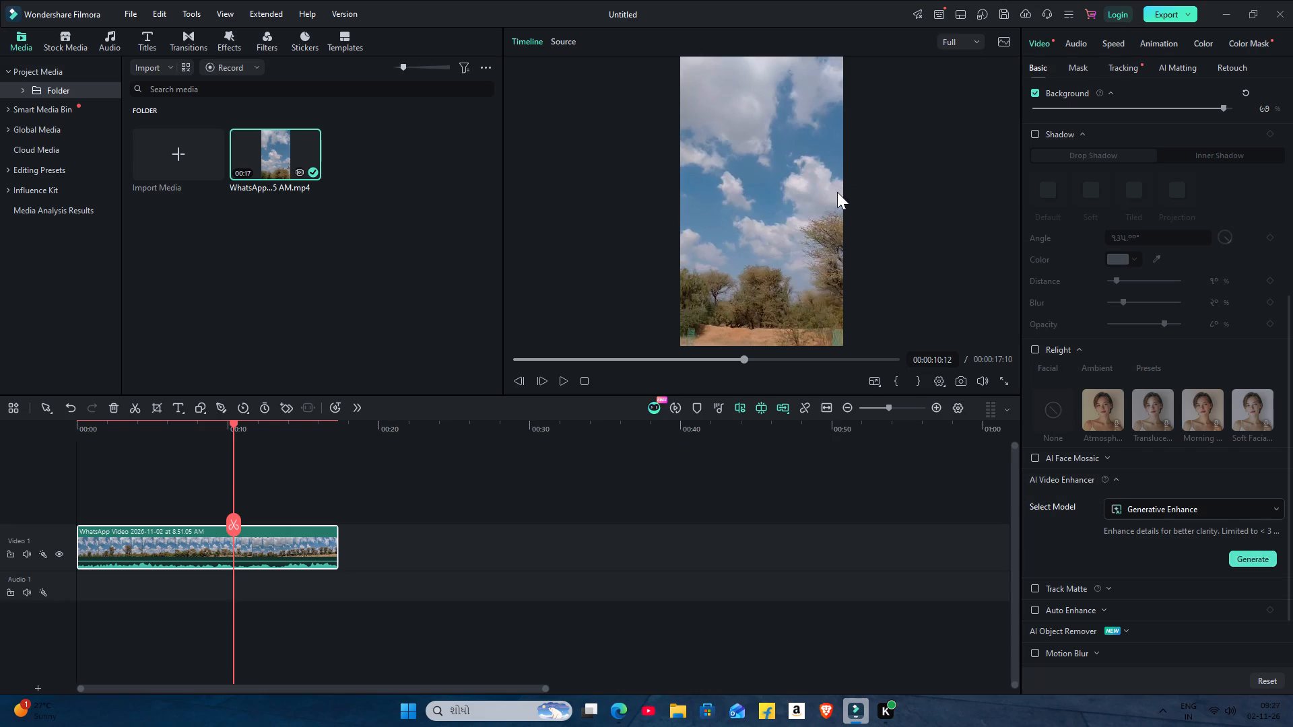
scroll(916, 406, down, 2)
scroll(1039, 451, down, 2)
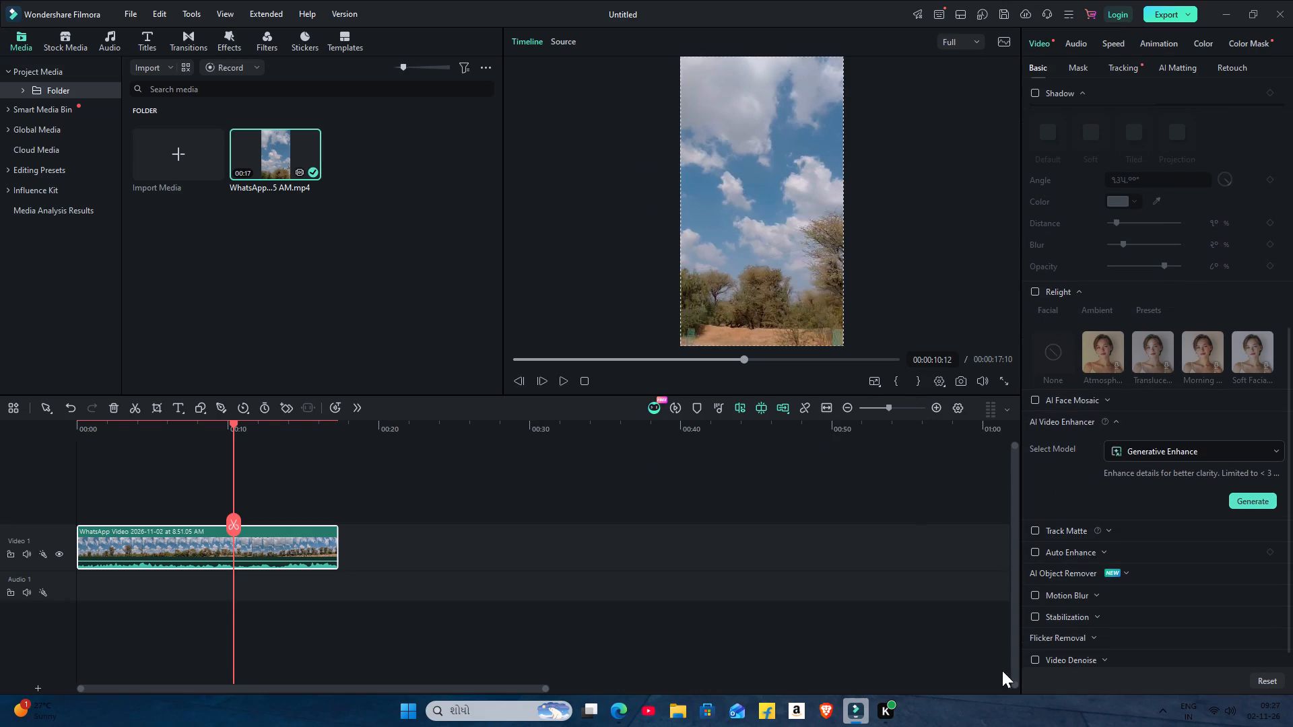
scroll(797, 424, up, 2)
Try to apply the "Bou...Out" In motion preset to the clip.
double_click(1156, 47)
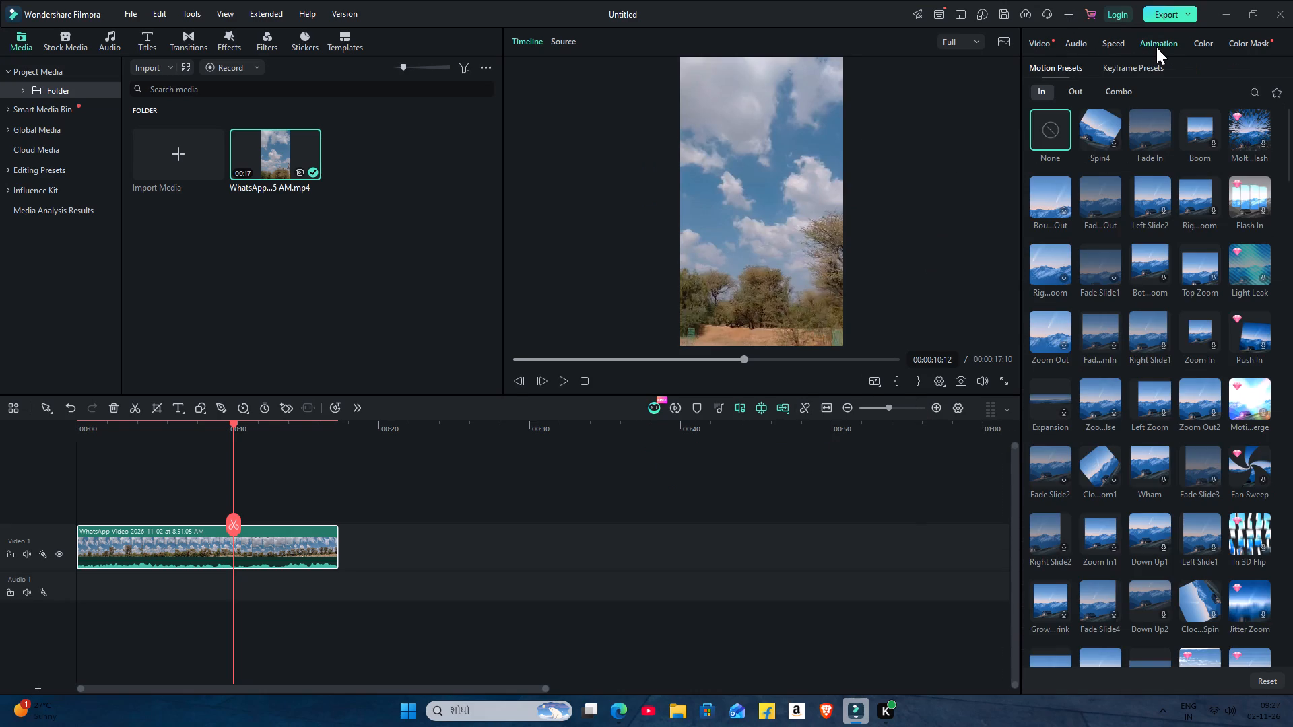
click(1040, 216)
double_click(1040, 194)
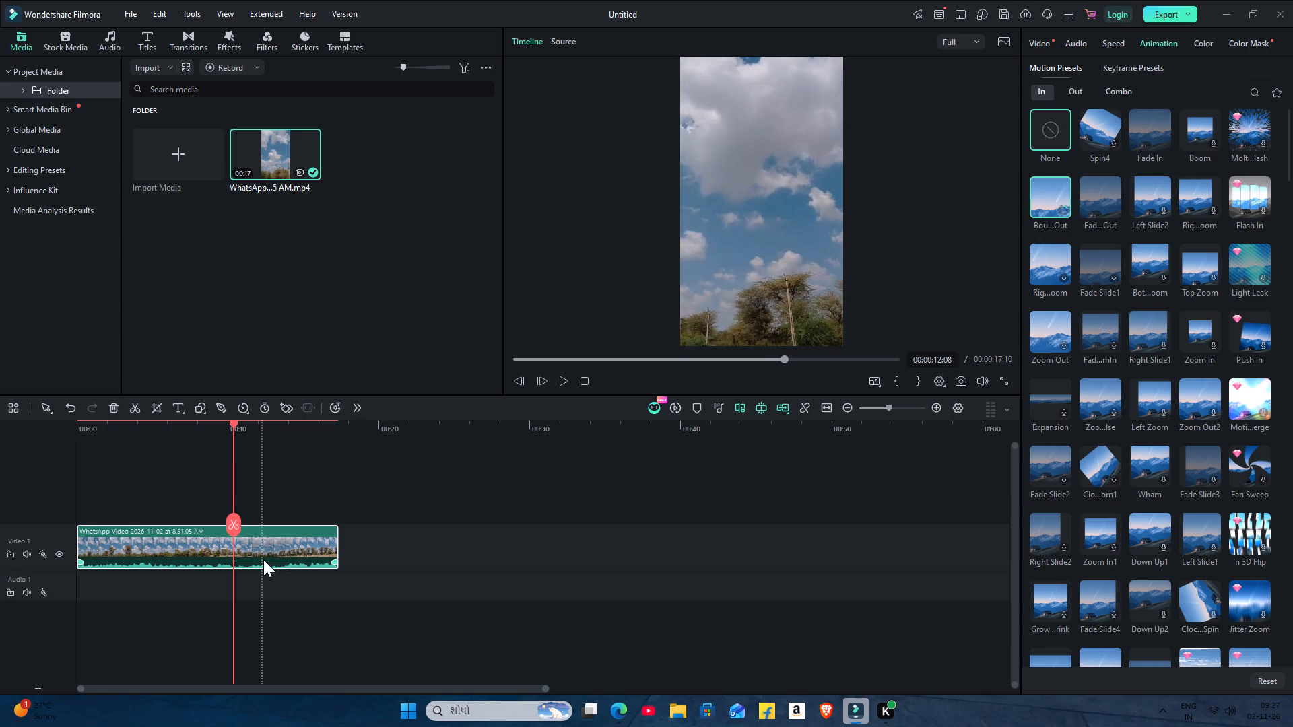
Move the playhead back to the start of the timeline at 00:00:00:00.
drag(234, 524, 173, 526)
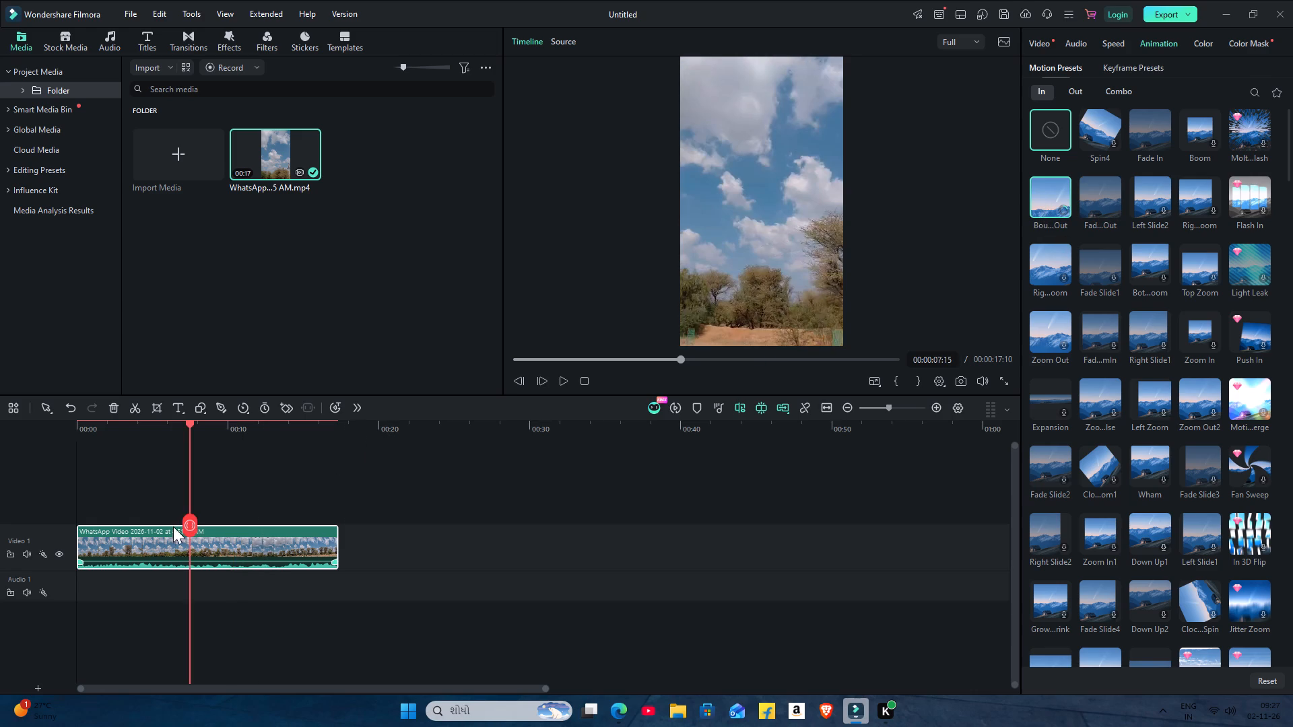
drag(173, 526, 65, 543)
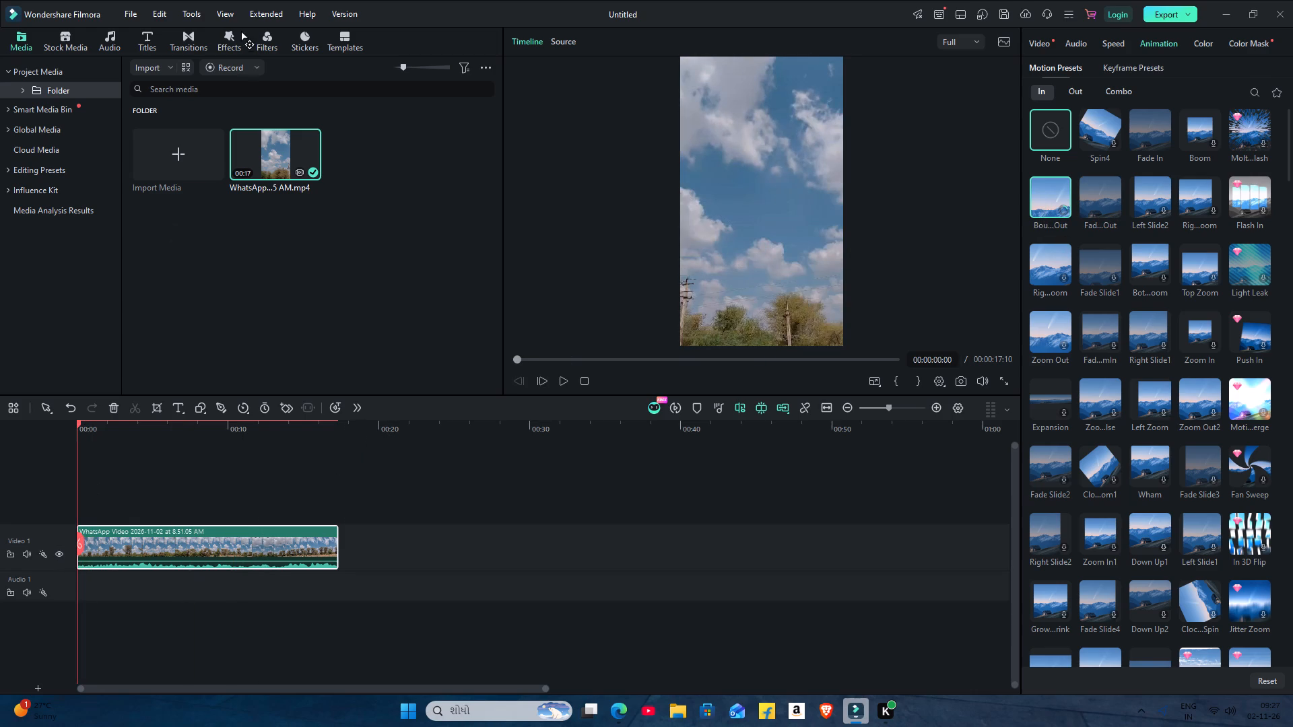
Preview the Mosaic effect from the Trending video effects.
click(228, 32)
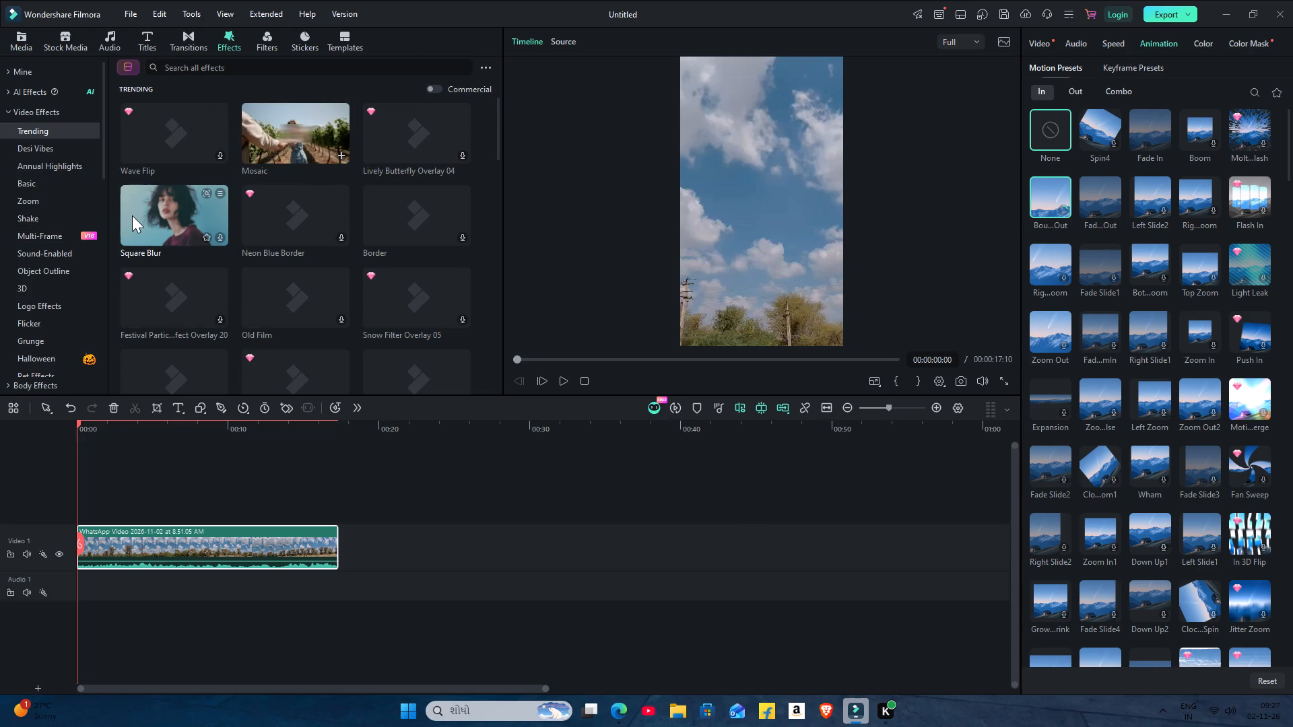
click(301, 125)
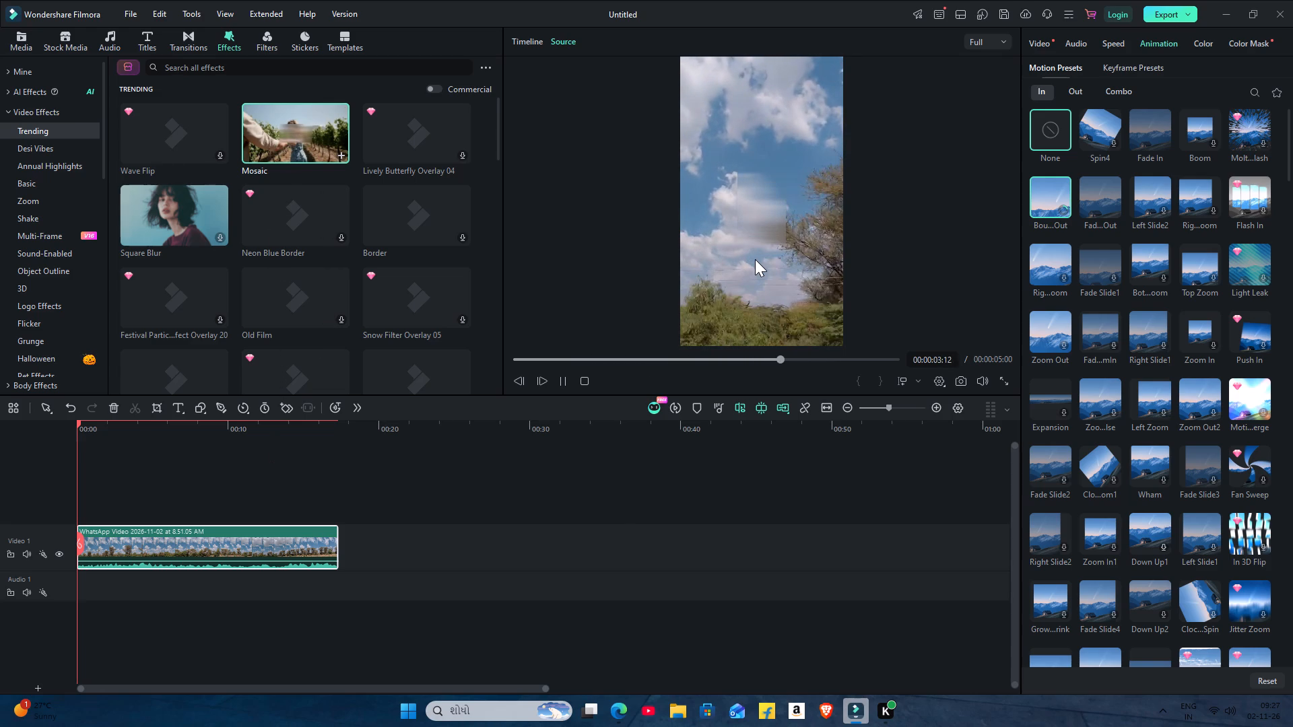
Select the timeline clip and set its color Temperature to 100.
double_click(186, 547)
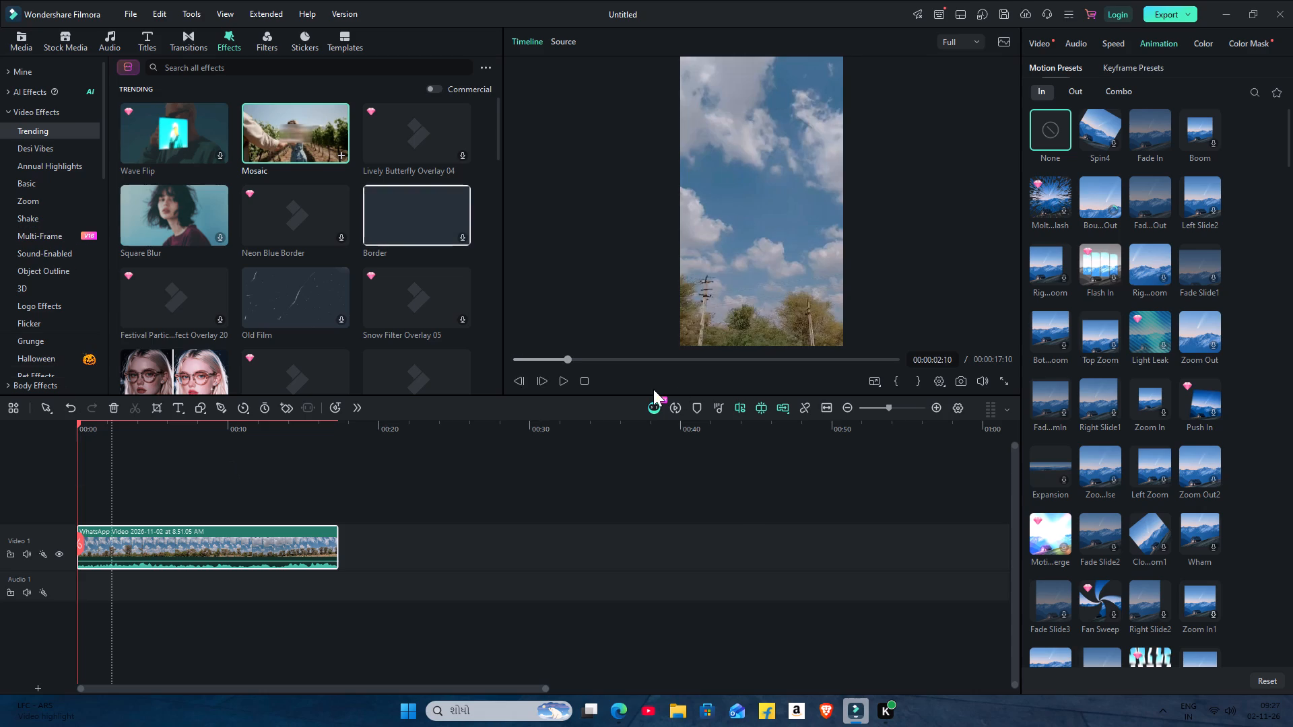
click(1067, 40)
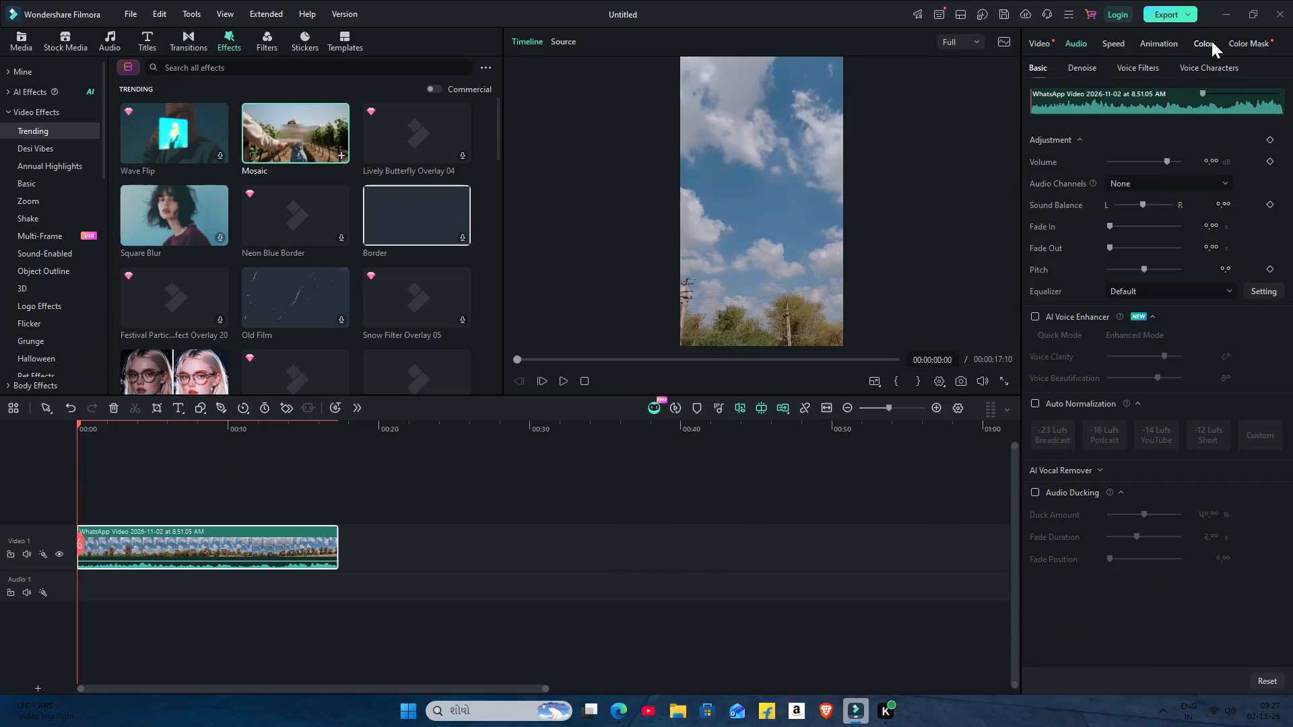
click(1212, 40)
double_click(1205, 34)
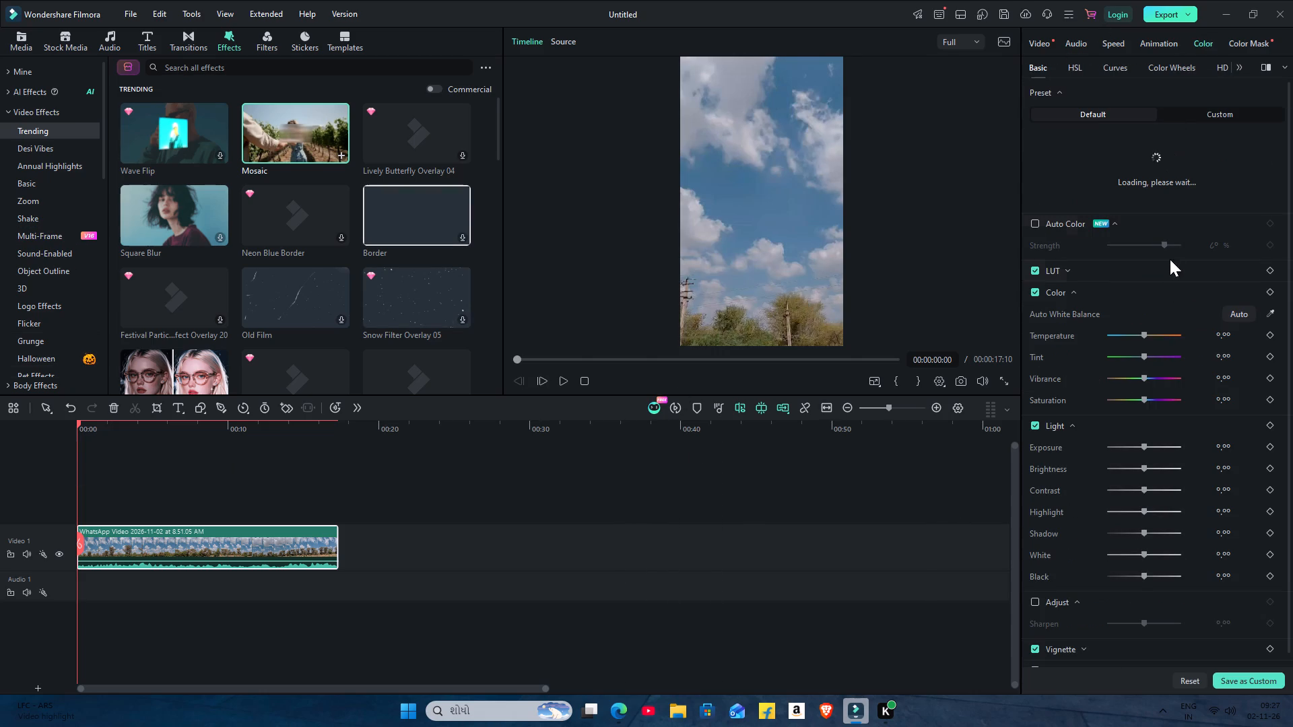
double_click(1140, 334)
drag(1141, 334, 1162, 336)
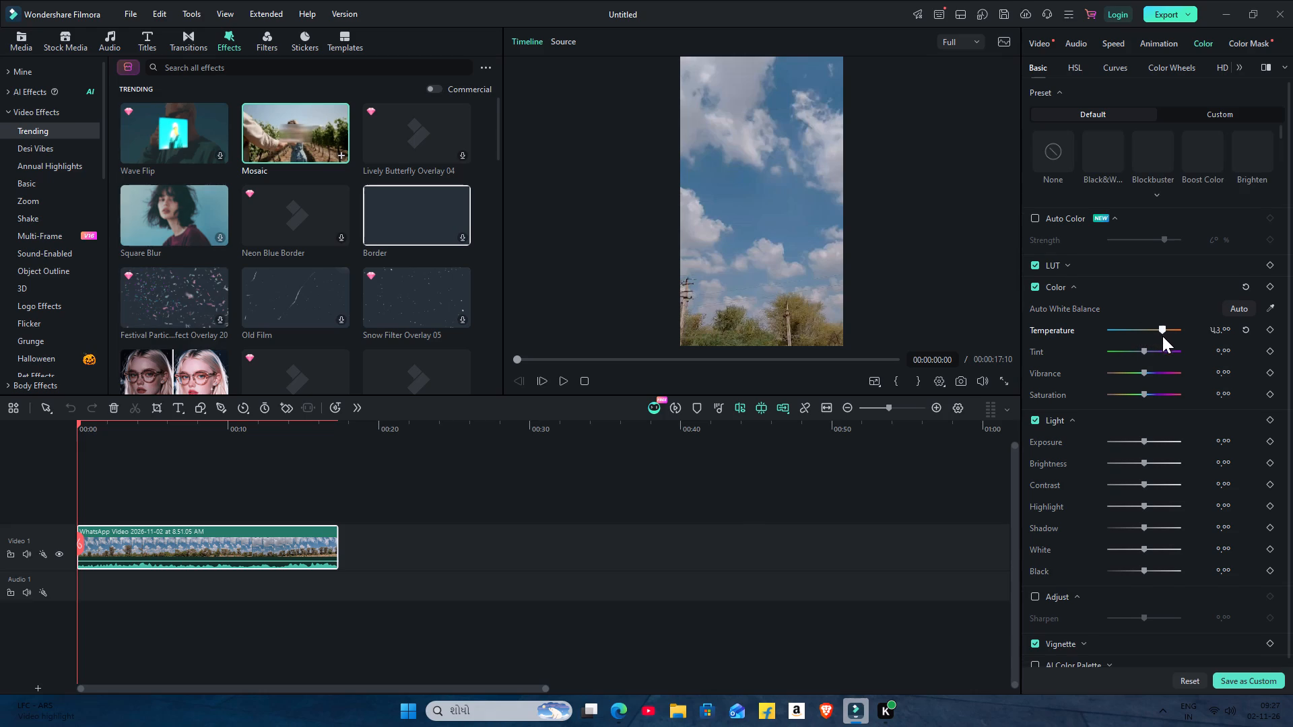
drag(1162, 336, 1185, 337)
Set the clip's color Tint to 10.
drag(1143, 349, 1168, 350)
drag(1168, 350, 1143, 355)
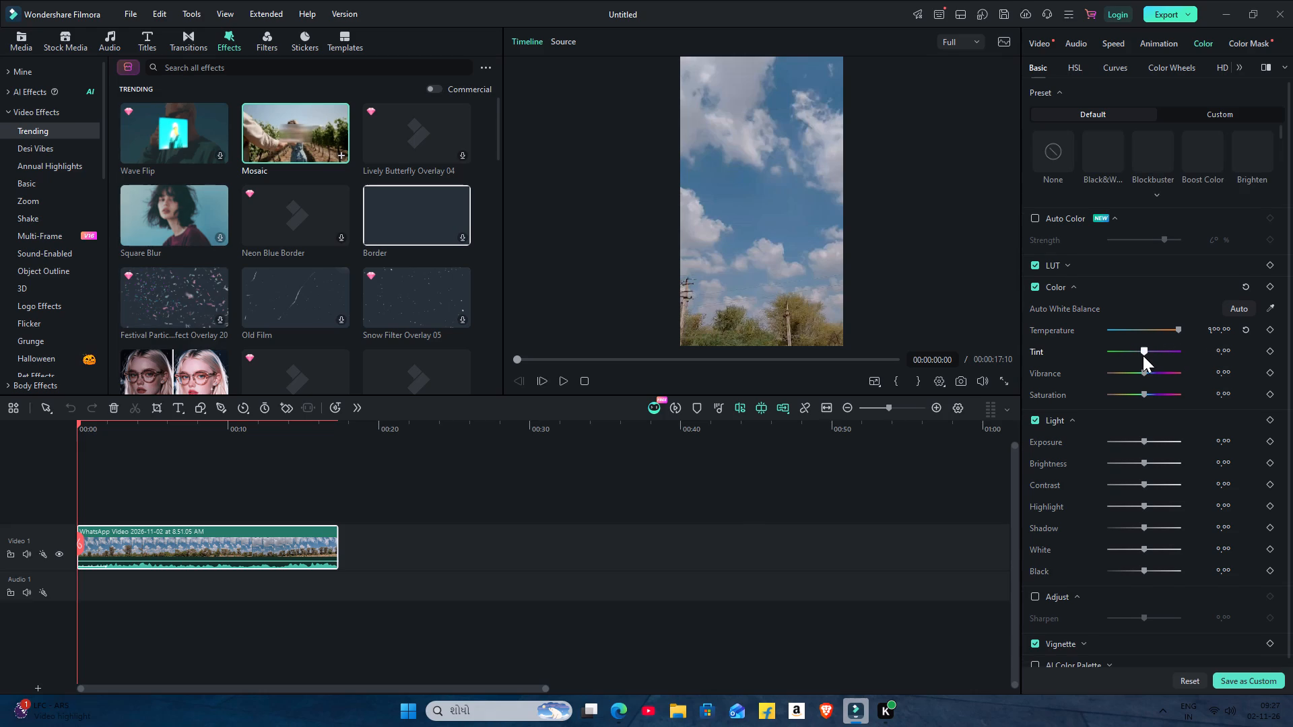
drag(1143, 355, 1153, 357)
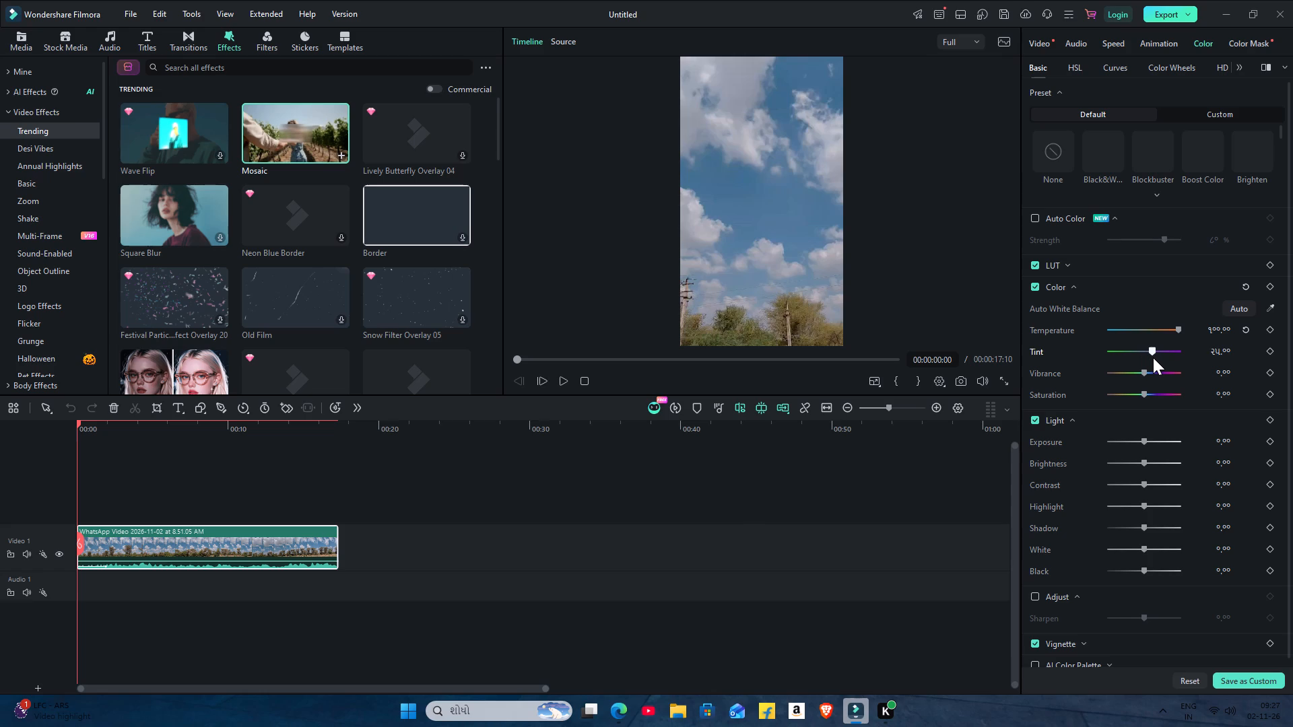
drag(1153, 357, 1148, 366)
click(1147, 366)
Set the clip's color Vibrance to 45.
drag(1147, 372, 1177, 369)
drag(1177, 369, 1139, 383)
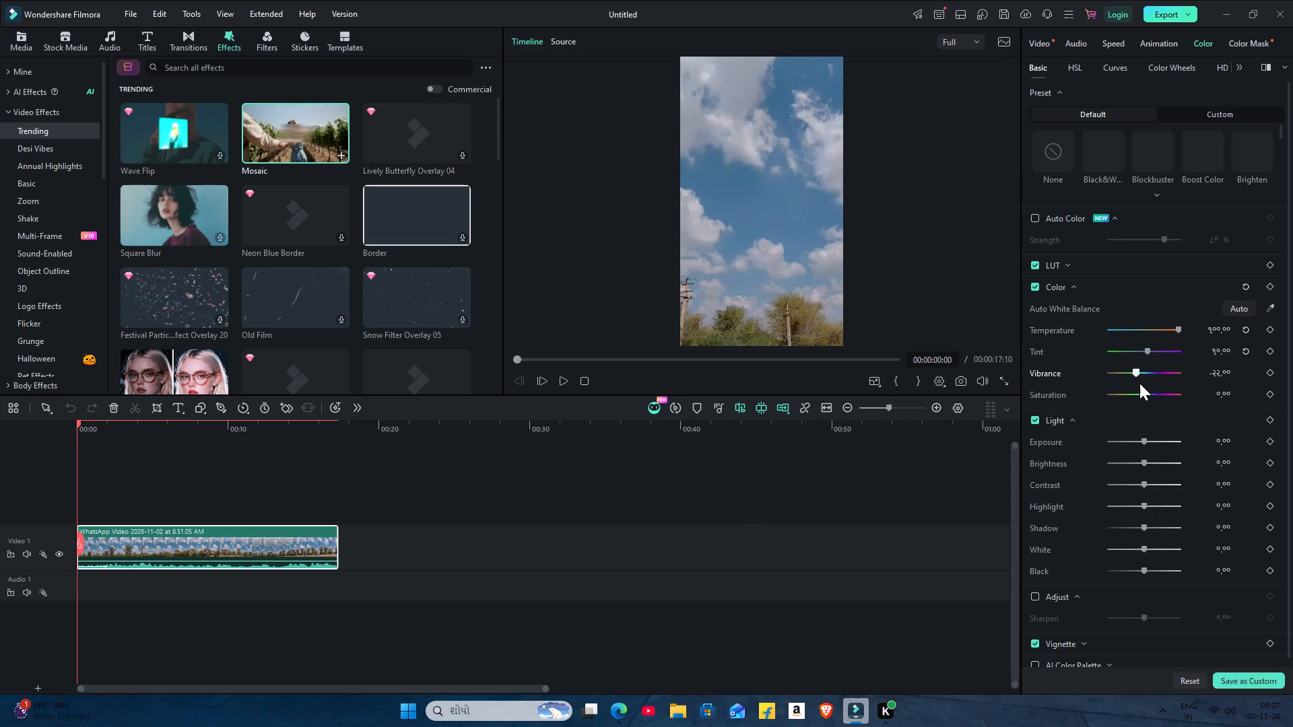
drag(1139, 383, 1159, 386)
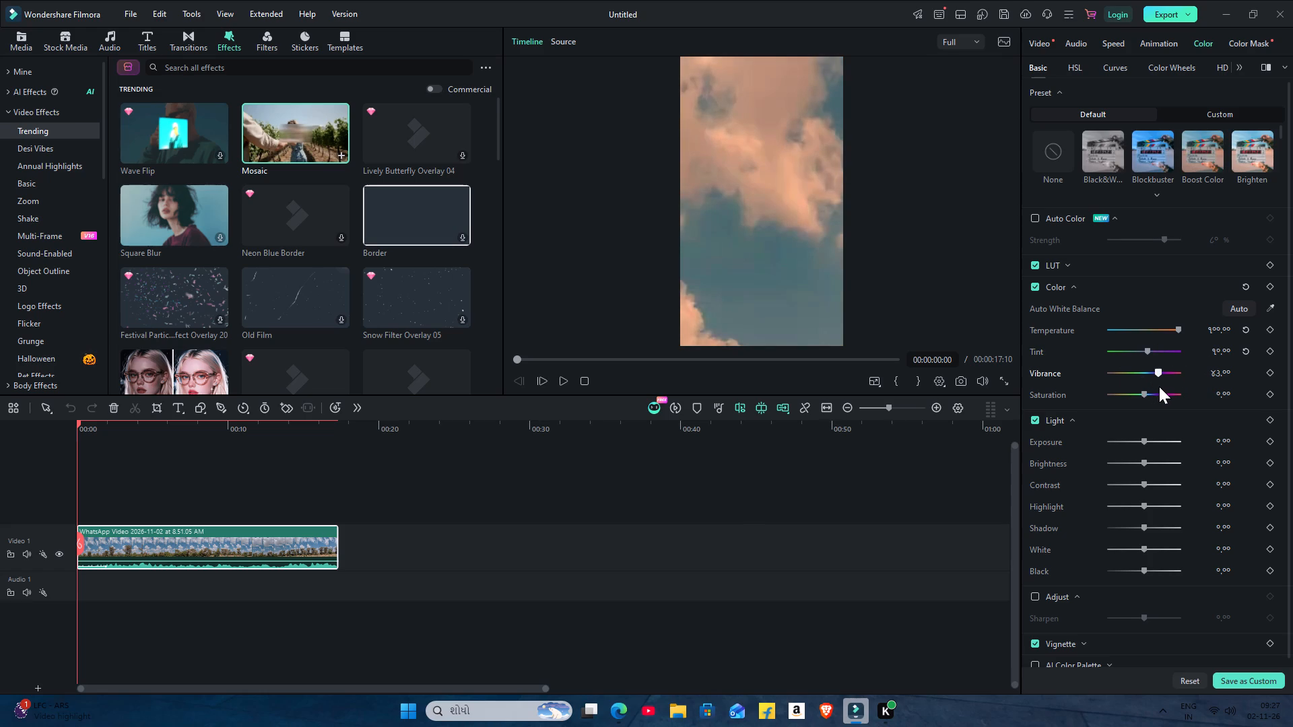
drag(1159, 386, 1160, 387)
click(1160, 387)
Play the color-adjusted clip in the preview and pause it at about 00:00:04:20.
click(565, 383)
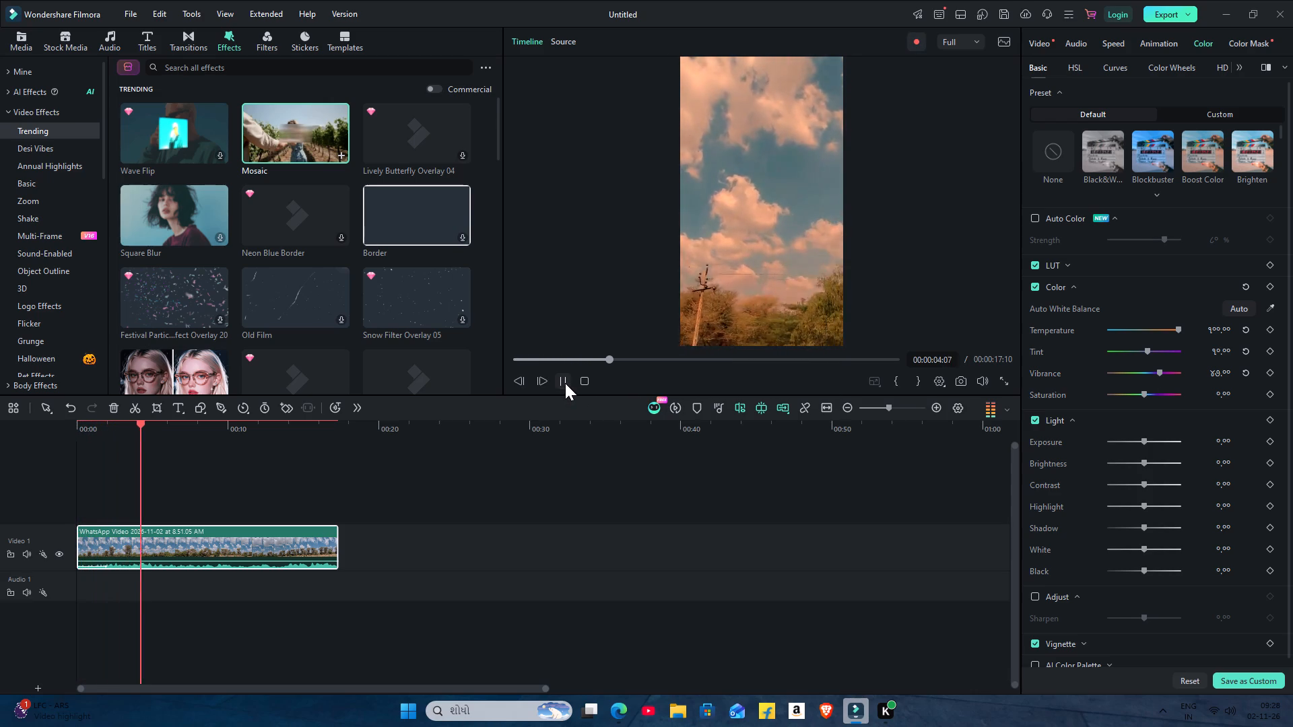
click(565, 383)
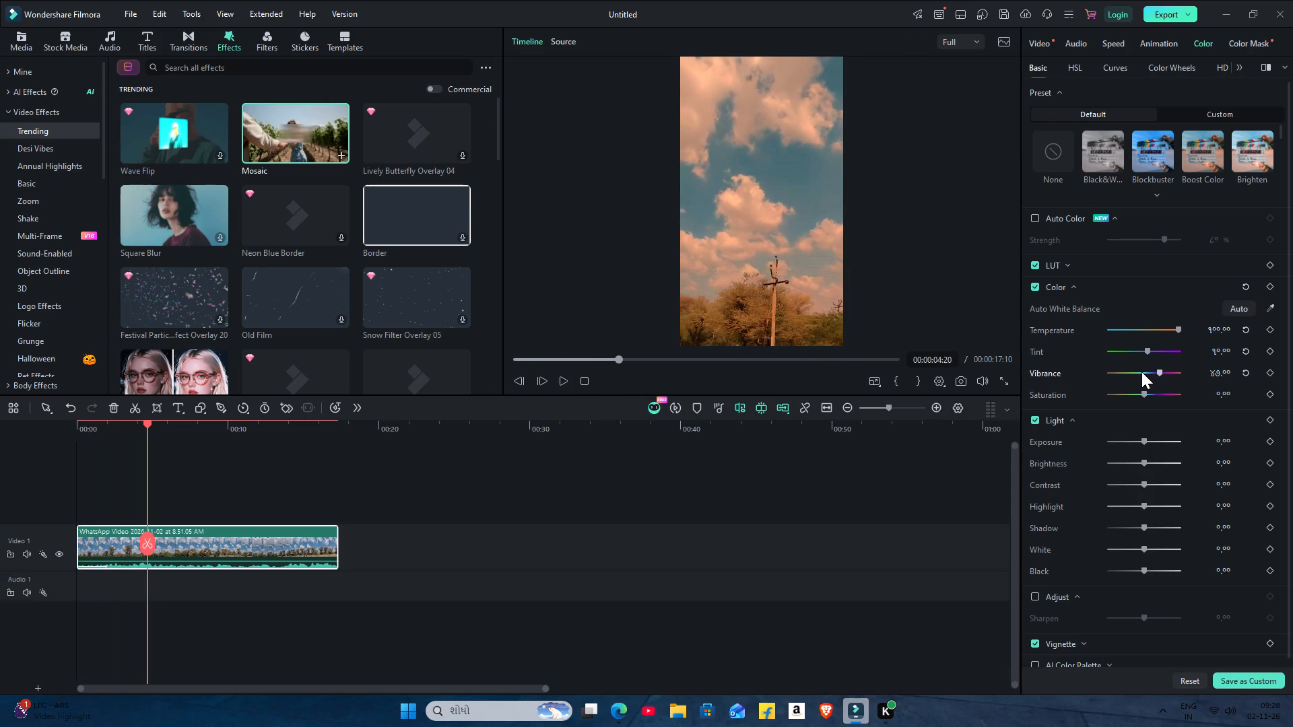
Try both extremes of the clip's color Vibrance, from -100 to 100, and settle on 12.
drag(1141, 372, 1119, 370)
drag(1119, 370, 1106, 374)
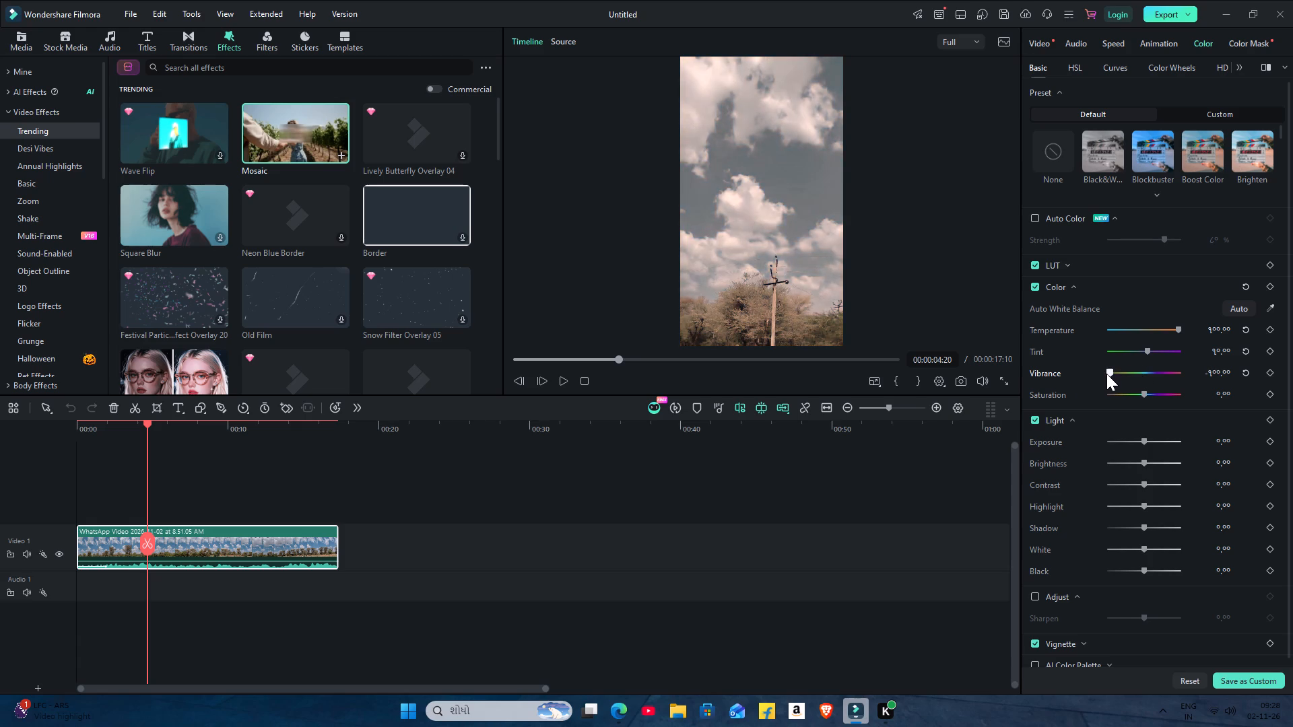
drag(1106, 374, 1203, 374)
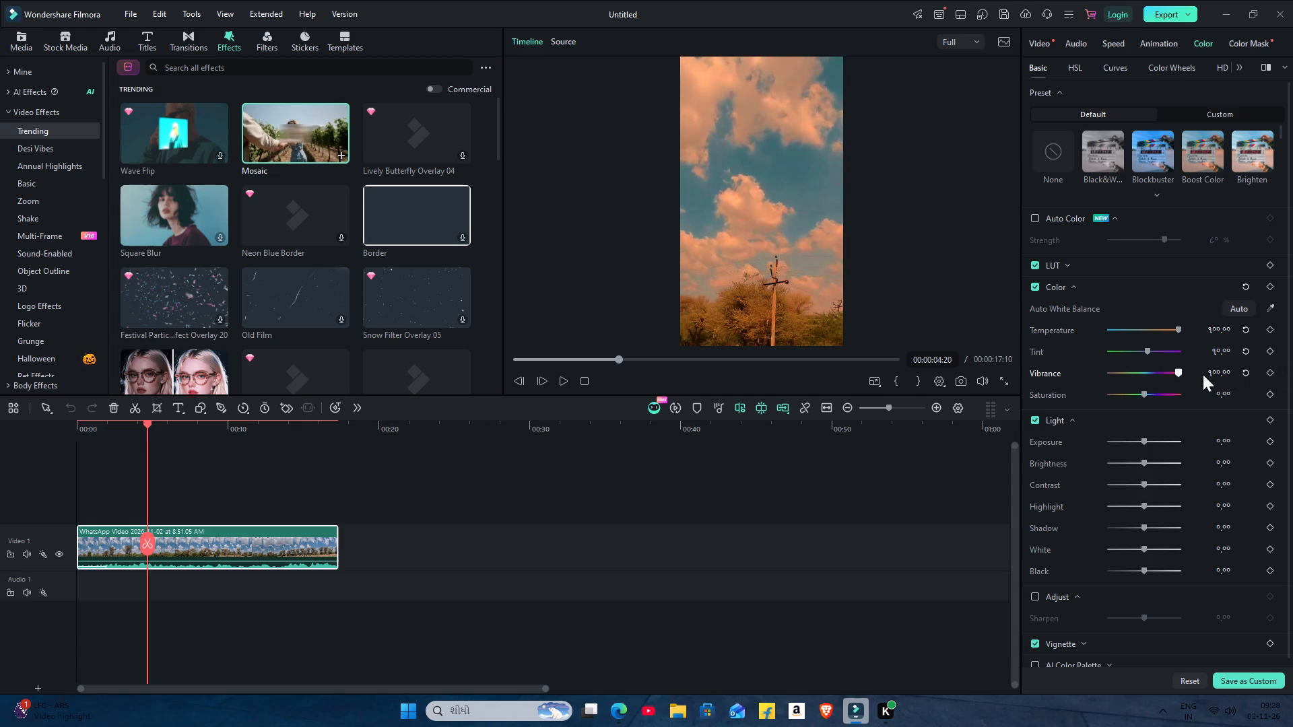
drag(1203, 374, 1148, 379)
click(1148, 379)
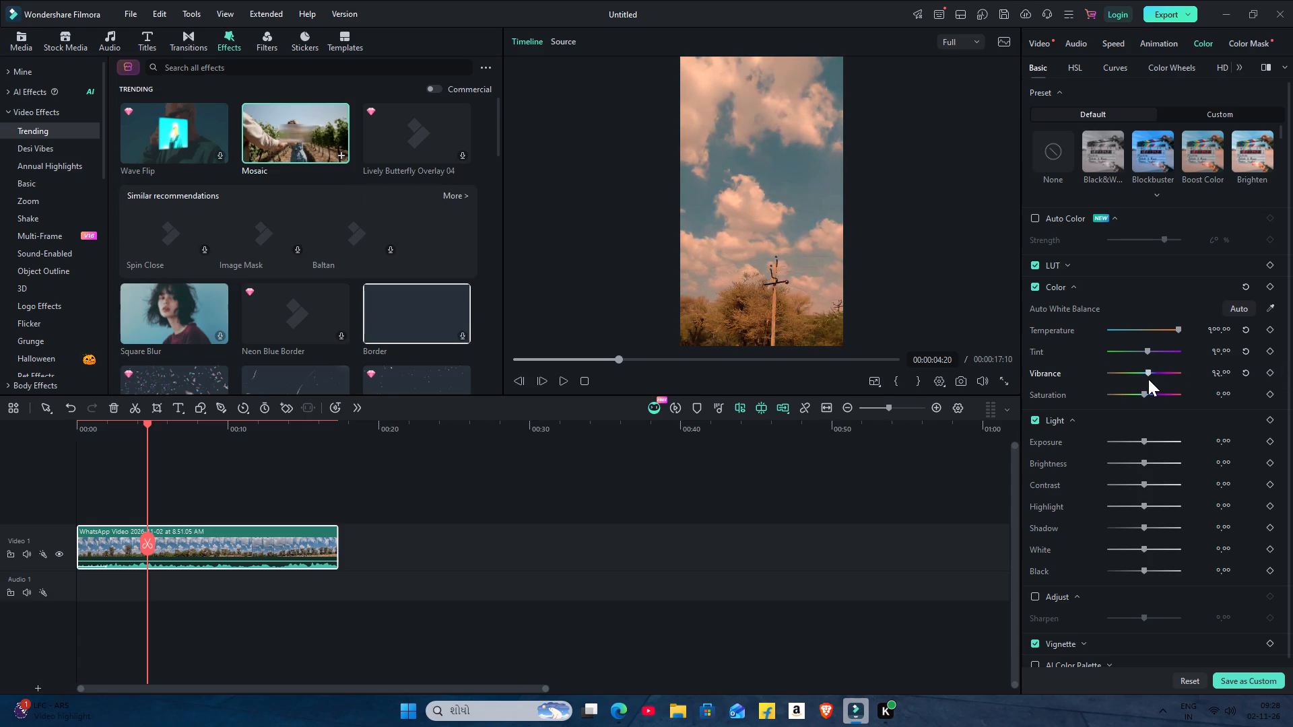
Try higher and minimum color Saturation on the clip, and settle on 12.
drag(1141, 394, 1173, 393)
drag(1173, 393, 1075, 427)
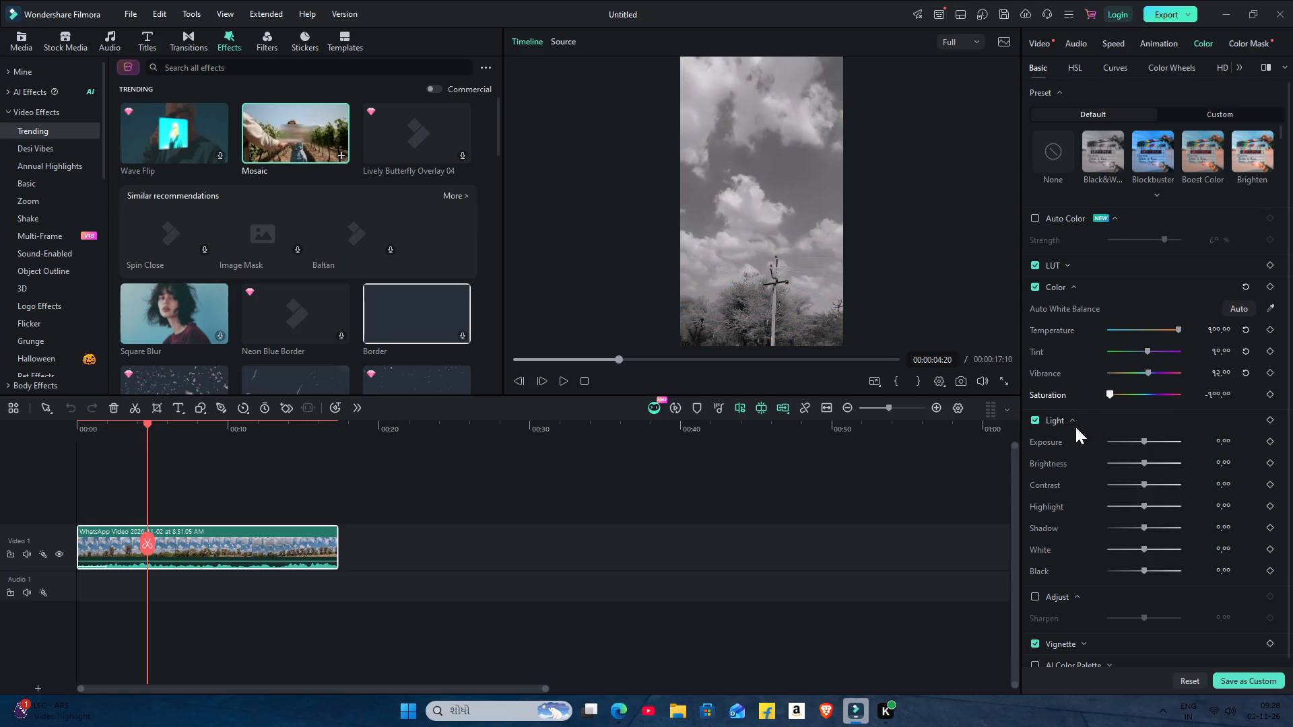
drag(1075, 427, 1148, 441)
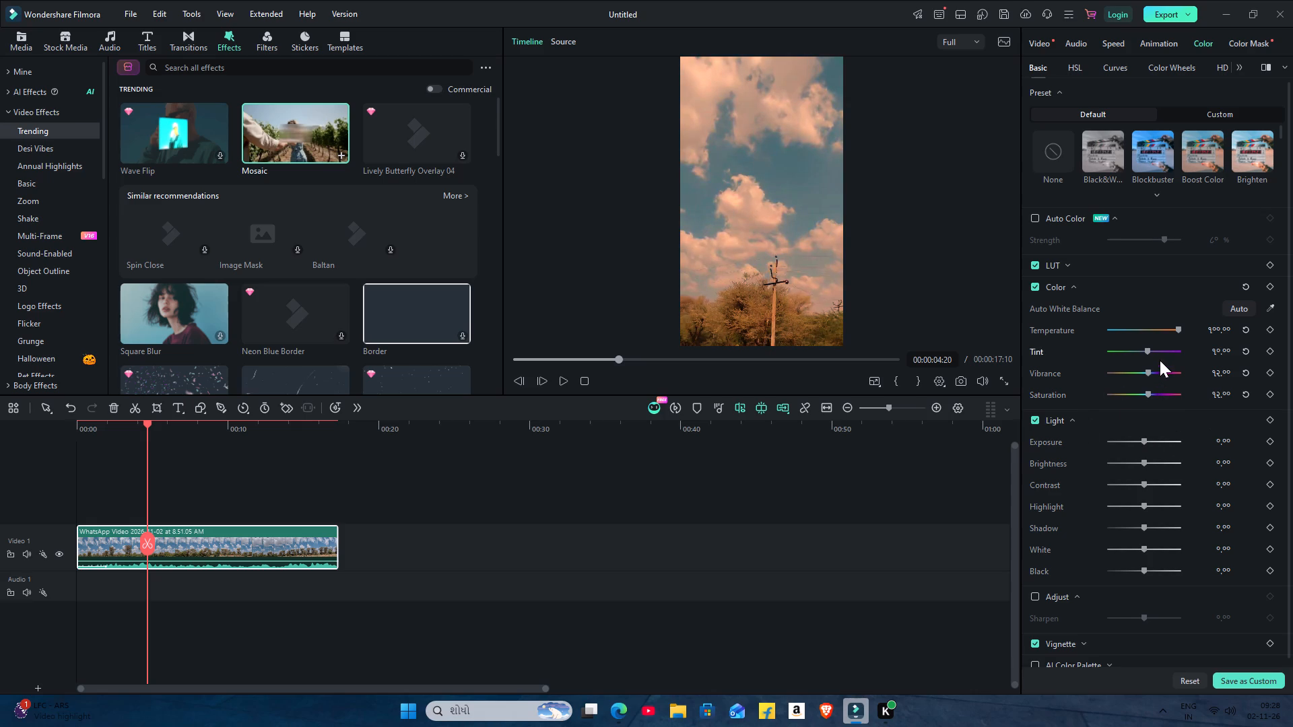
Set both the clip's color Temperature and Tint to -31.
drag(1176, 331, 1143, 341)
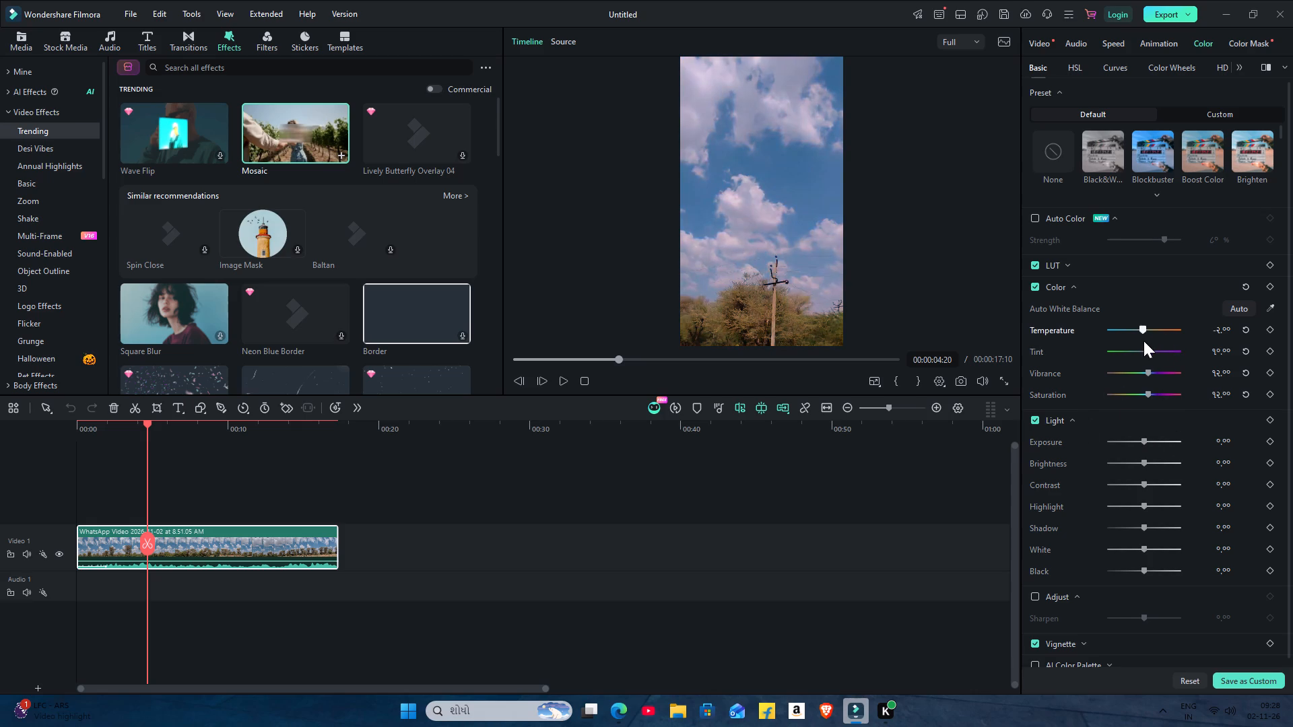
drag(1143, 341, 1133, 348)
click(1133, 348)
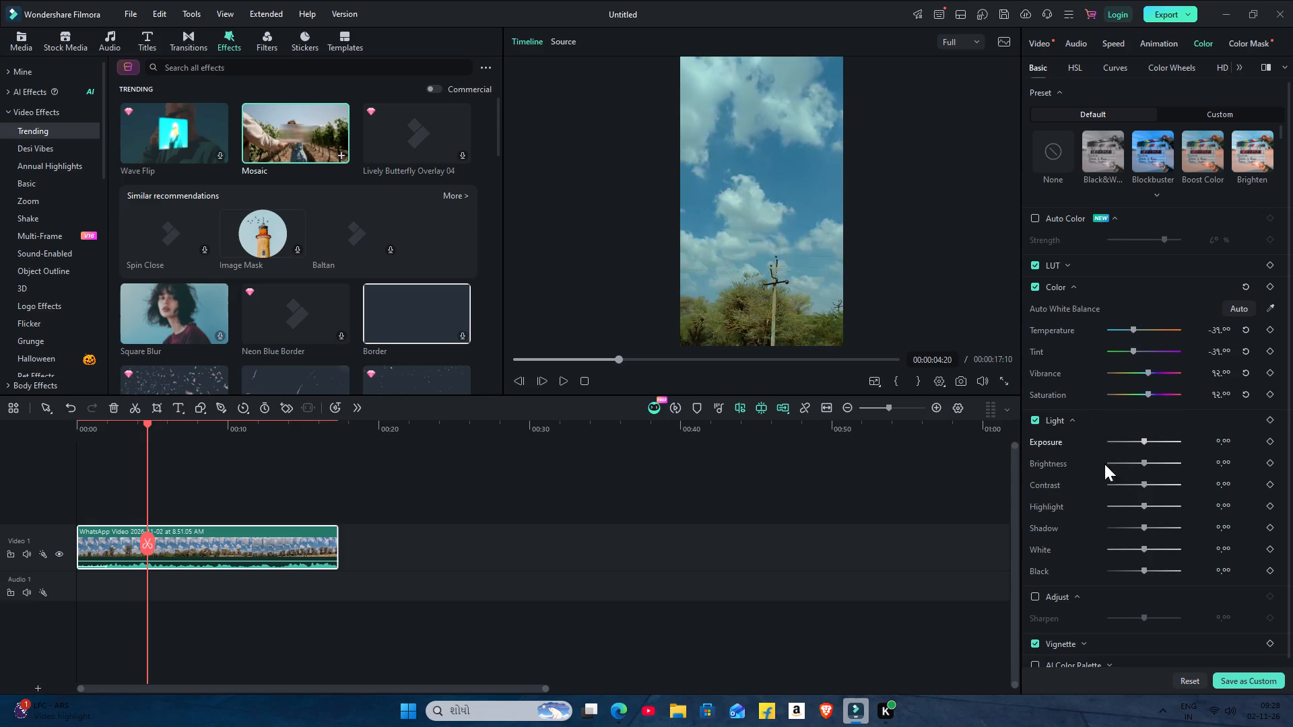
Set the clip's light Exposure to 20.
drag(1141, 441, 1156, 442)
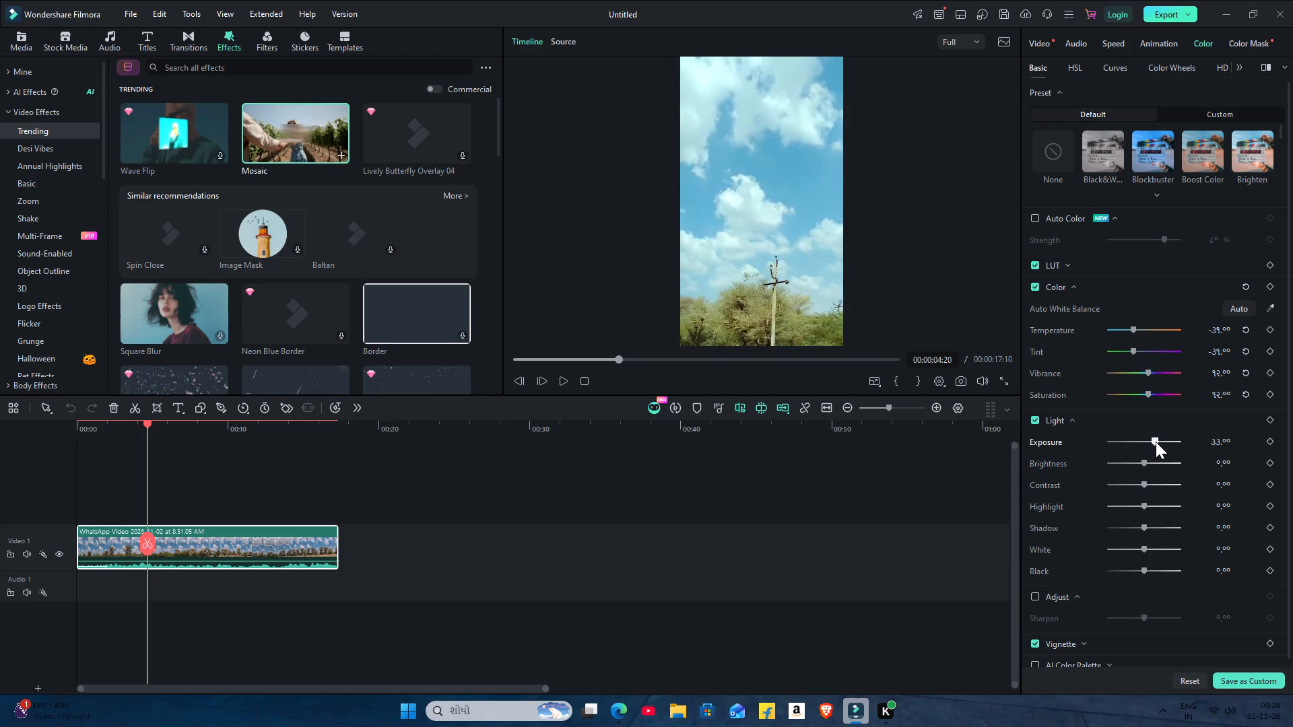
drag(1156, 442, 1151, 449)
click(1151, 449)
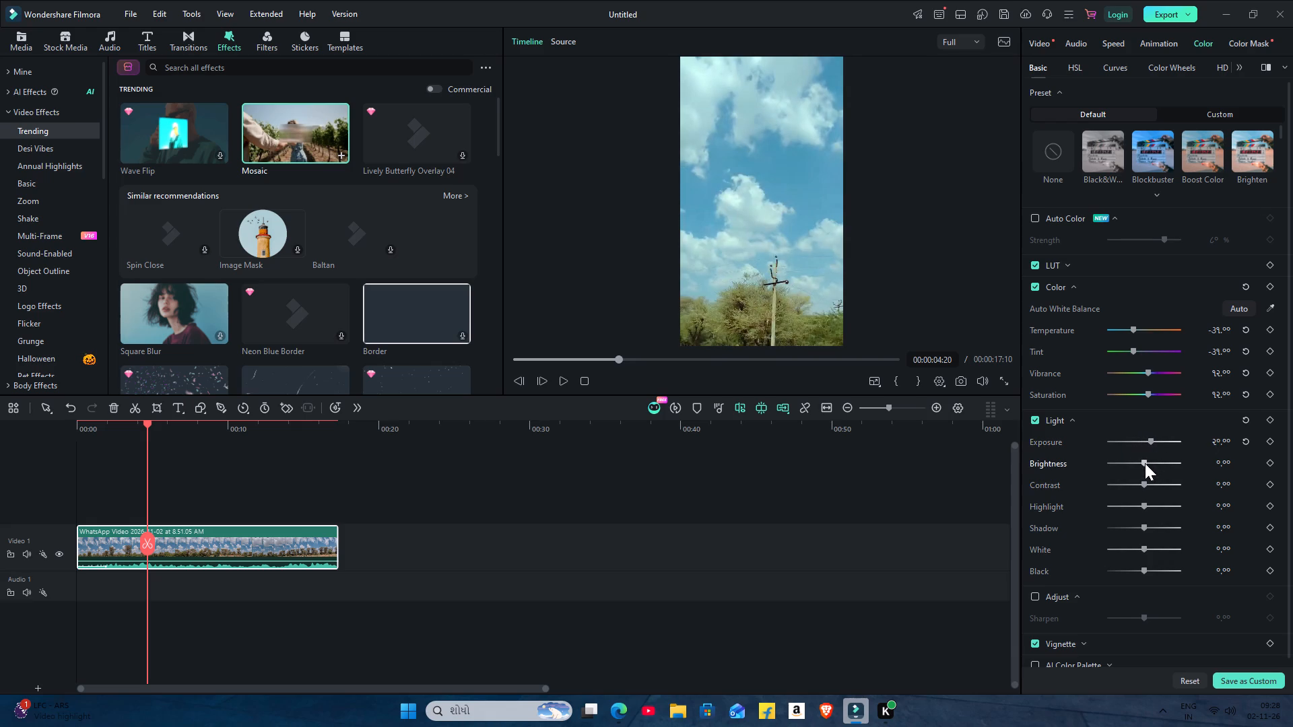
Set the clip's light Brightness to -45.
drag(1145, 463, 1128, 469)
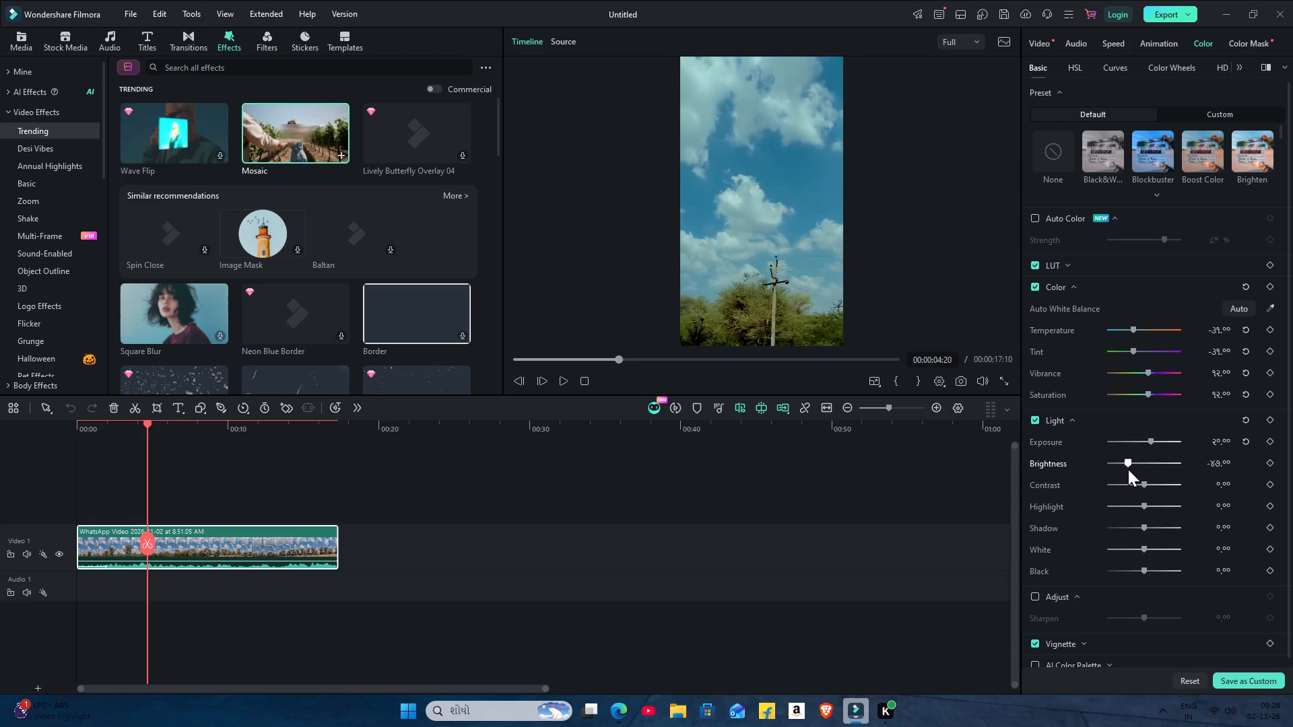
drag(1128, 469, 1126, 473)
drag(1126, 473, 1128, 473)
Try different light Contrast levels on the clip, up to 100, and settle on about 16.
drag(1148, 479, 1153, 483)
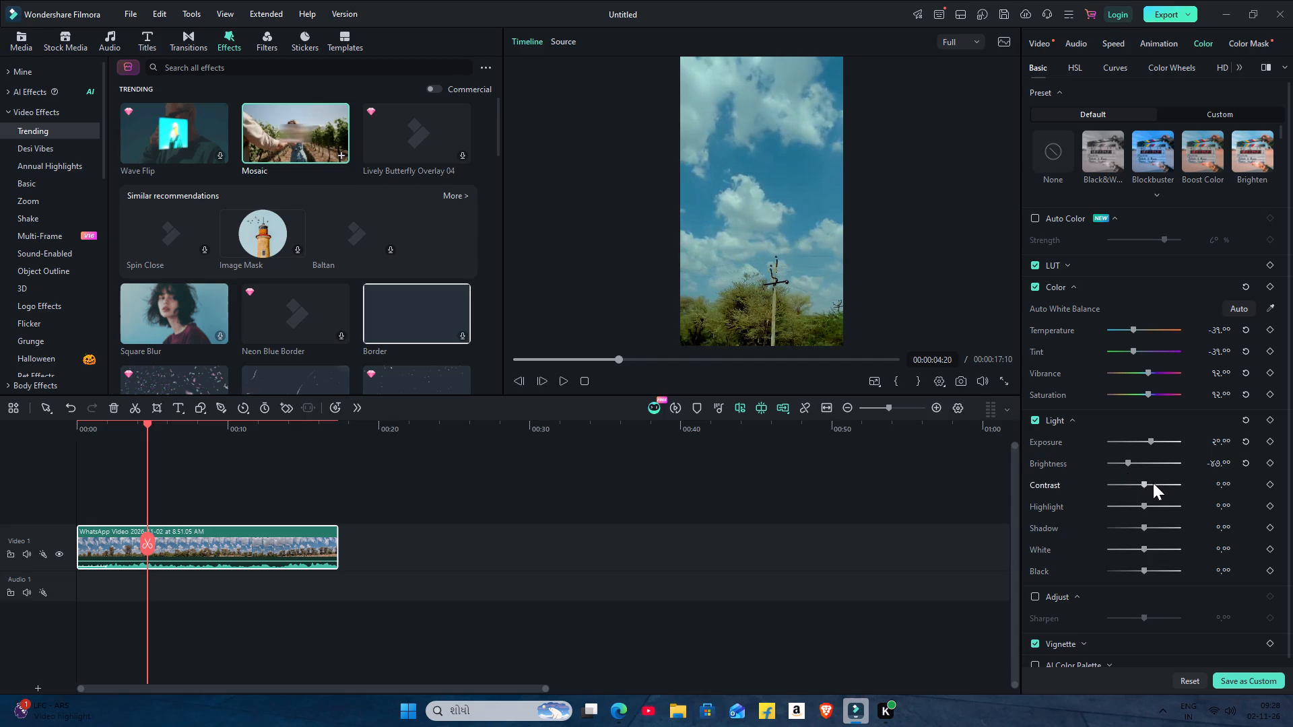
drag(1153, 483, 1160, 483)
click(1160, 483)
drag(1149, 482, 1189, 486)
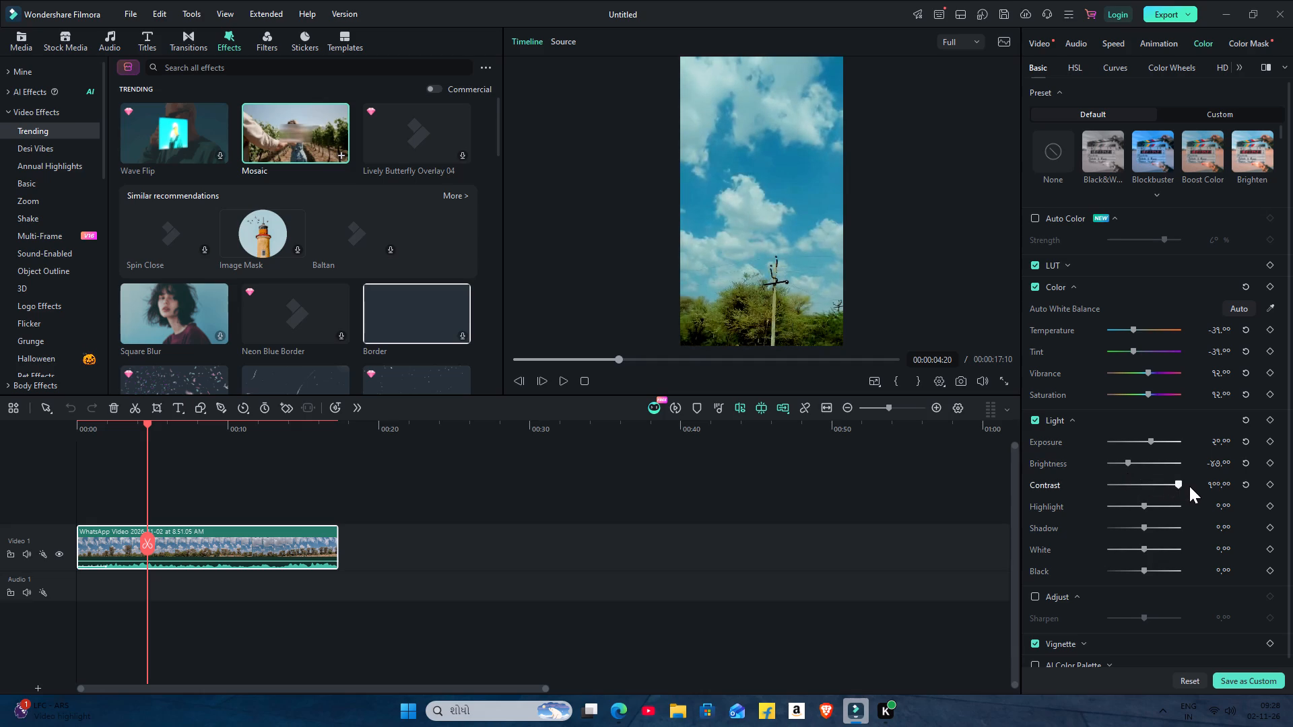
drag(1189, 486, 1156, 492)
double_click(1156, 492)
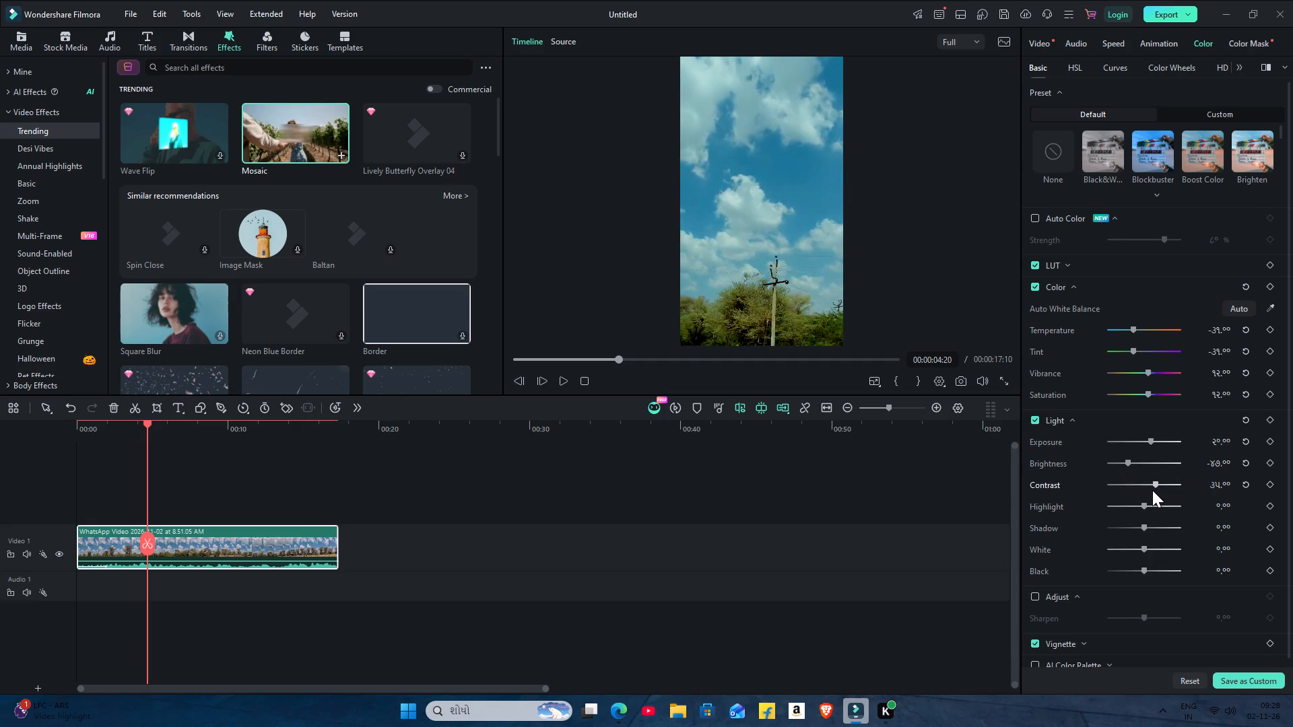
double_click(1152, 490)
drag(1152, 490, 1146, 486)
click(1146, 486)
drag(1146, 486, 1137, 486)
triple_click(1137, 486)
click(1137, 486)
drag(1137, 486, 1150, 491)
double_click(1150, 491)
click(1146, 493)
drag(1141, 495, 1135, 497)
double_click(1135, 497)
Set the clip's light Highlight to about 55.
drag(1141, 510, 1154, 510)
click(1154, 510)
drag(1150, 510, 1164, 511)
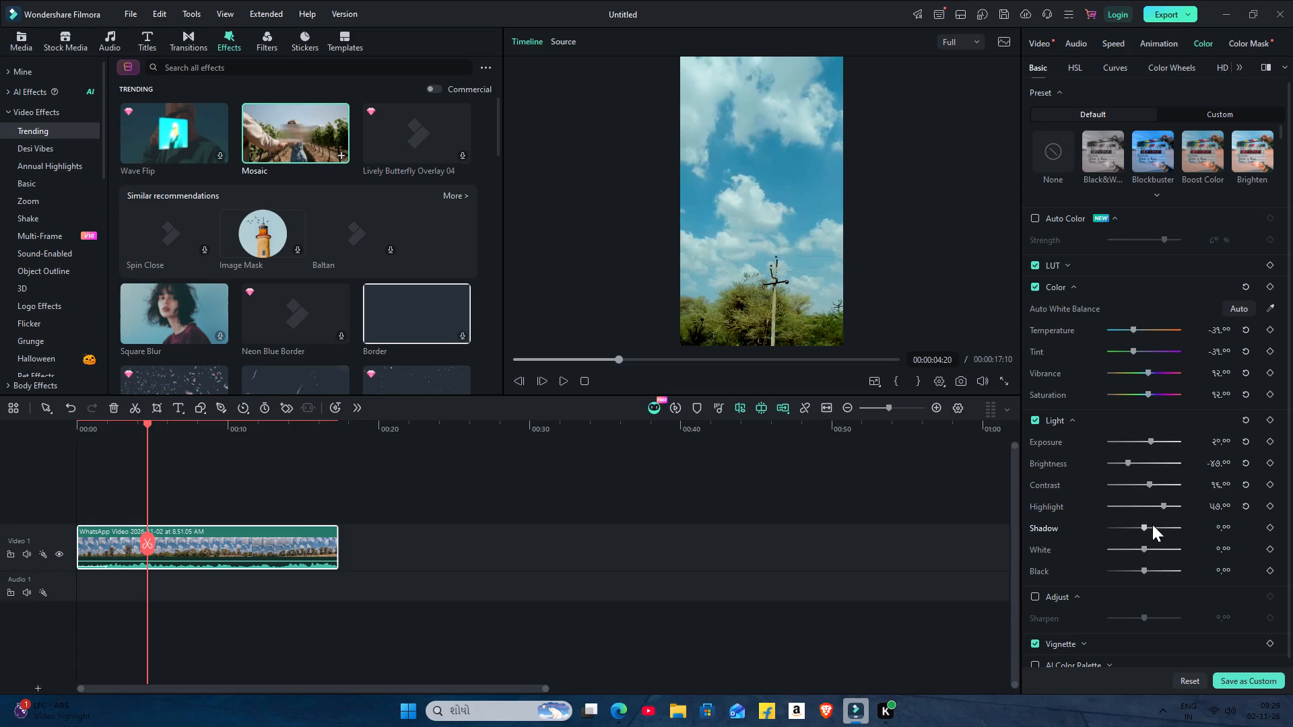
Set the clip's light Shadow to -14.
double_click(1152, 524)
drag(1149, 525, 1145, 526)
drag(1145, 526, 1145, 527)
drag(1145, 527, 1143, 528)
drag(1143, 528, 1139, 528)
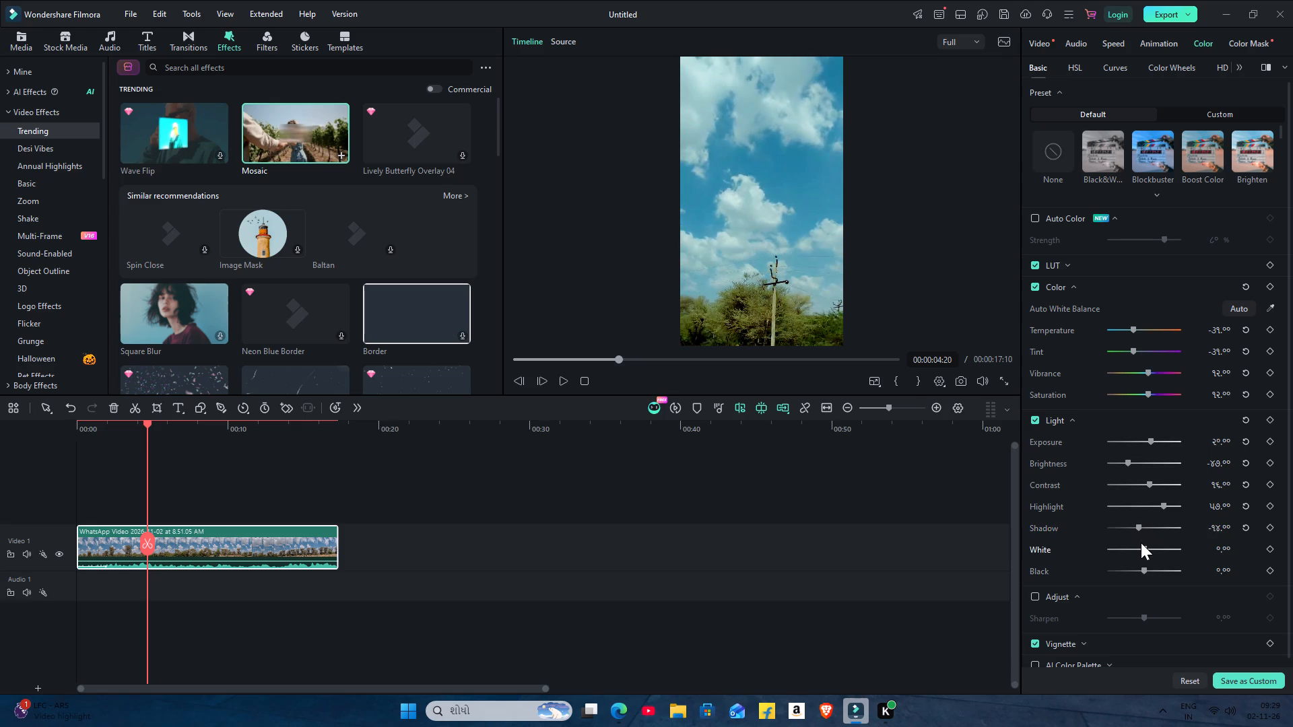
Raise the clip's light White level to about 96.
drag(1141, 544, 1151, 544)
click(1151, 544)
drag(1145, 548, 1173, 557)
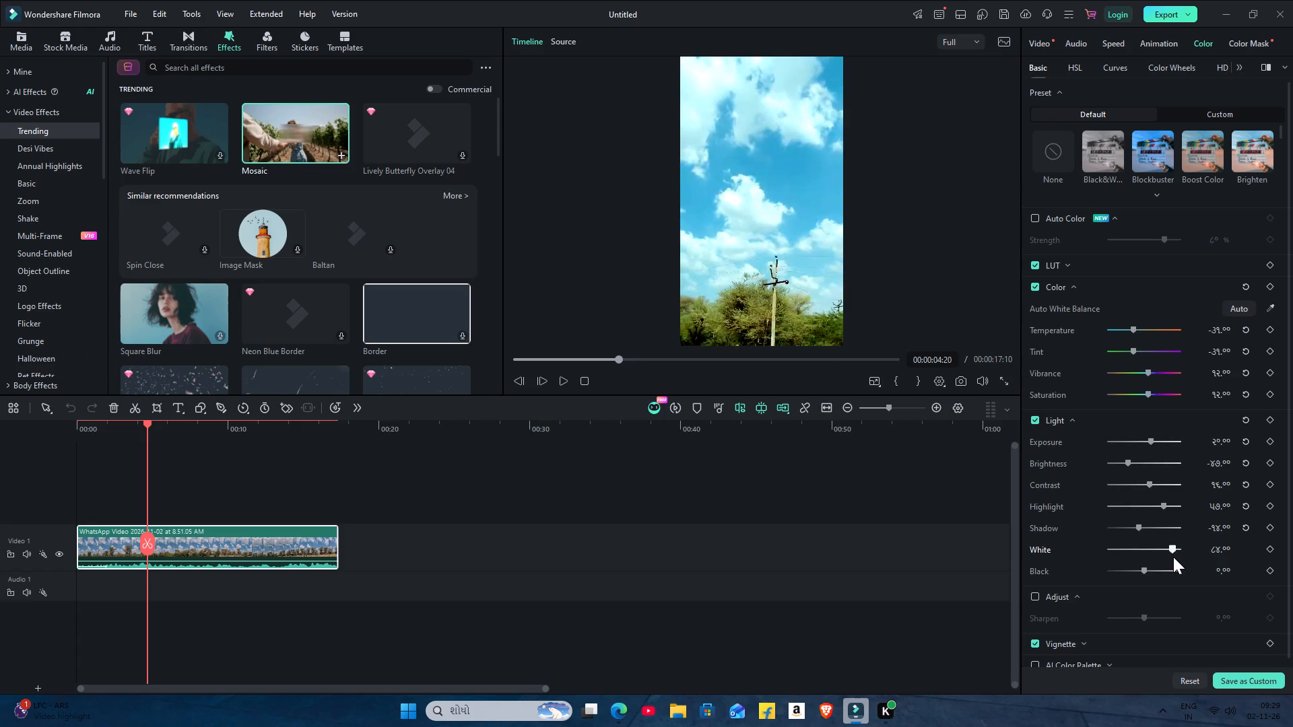
drag(1173, 557, 1177, 558)
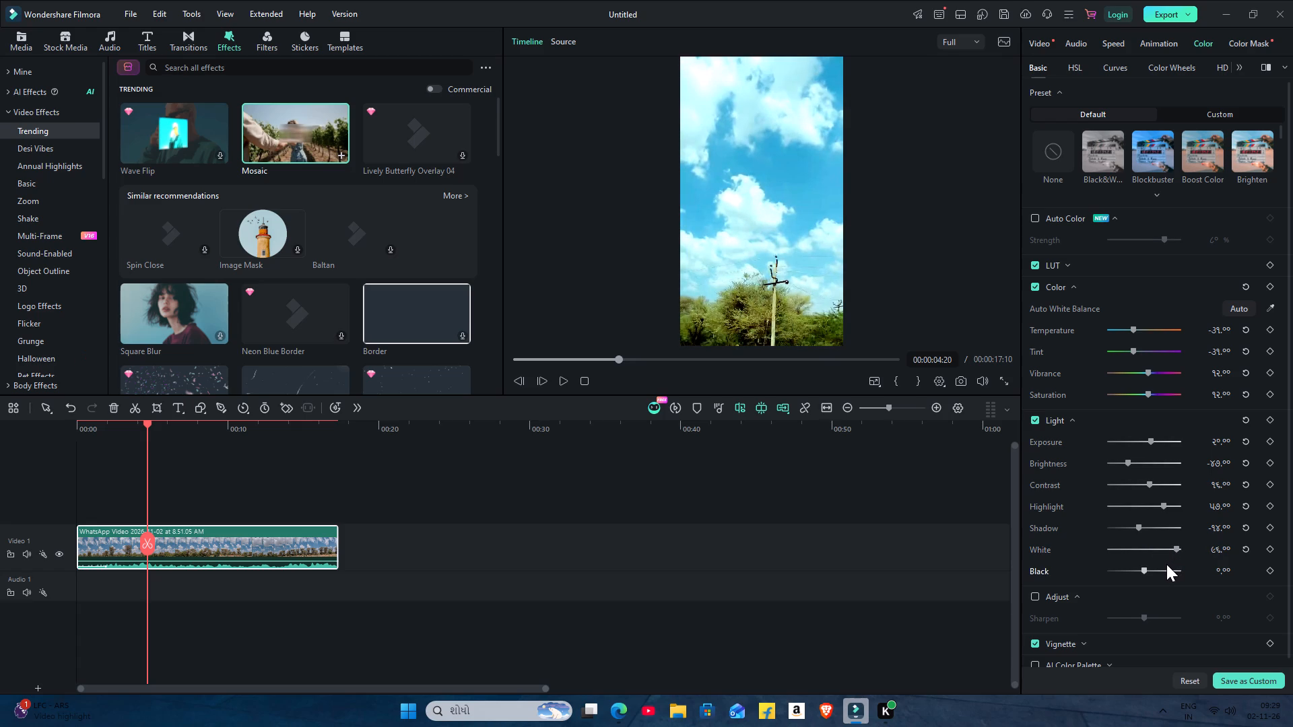
Try different light Black levels on the clip, from 100 down into negative values, and settle on about -12.
click(1155, 568)
drag(1158, 569, 1179, 576)
drag(1179, 576, 1137, 576)
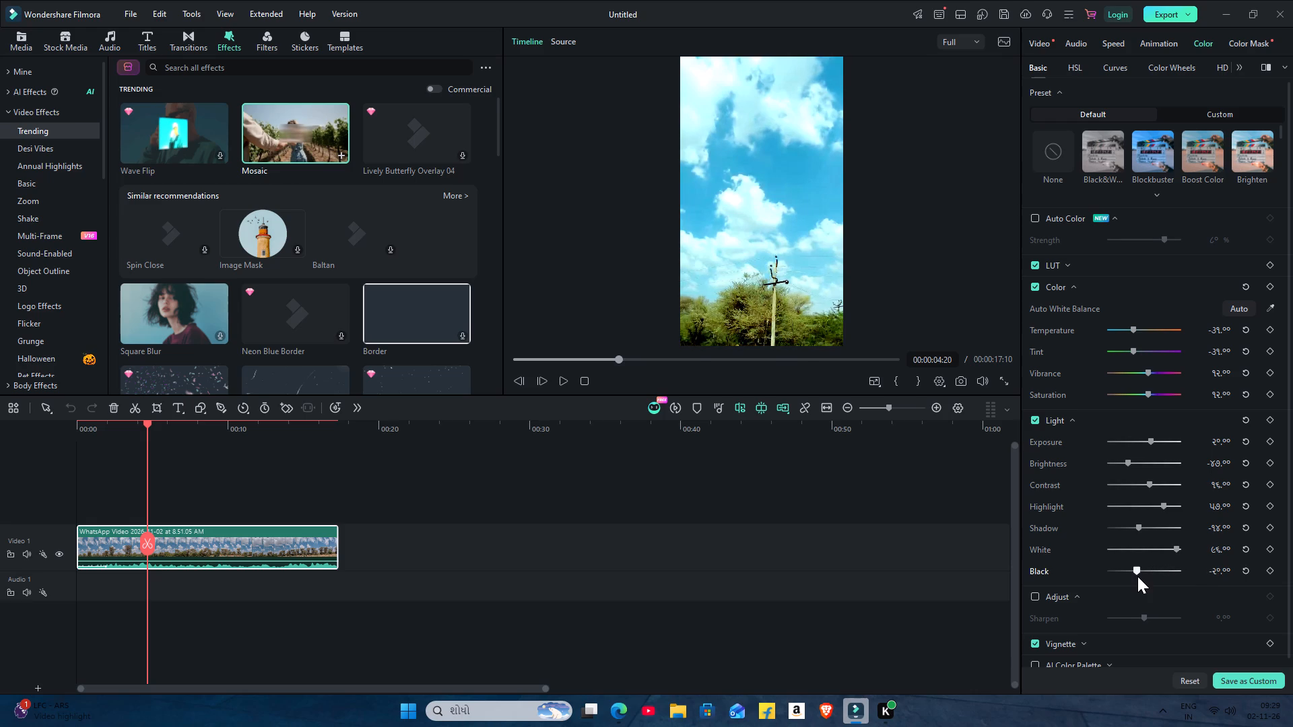
drag(1137, 576, 1135, 577)
drag(1135, 577, 1132, 579)
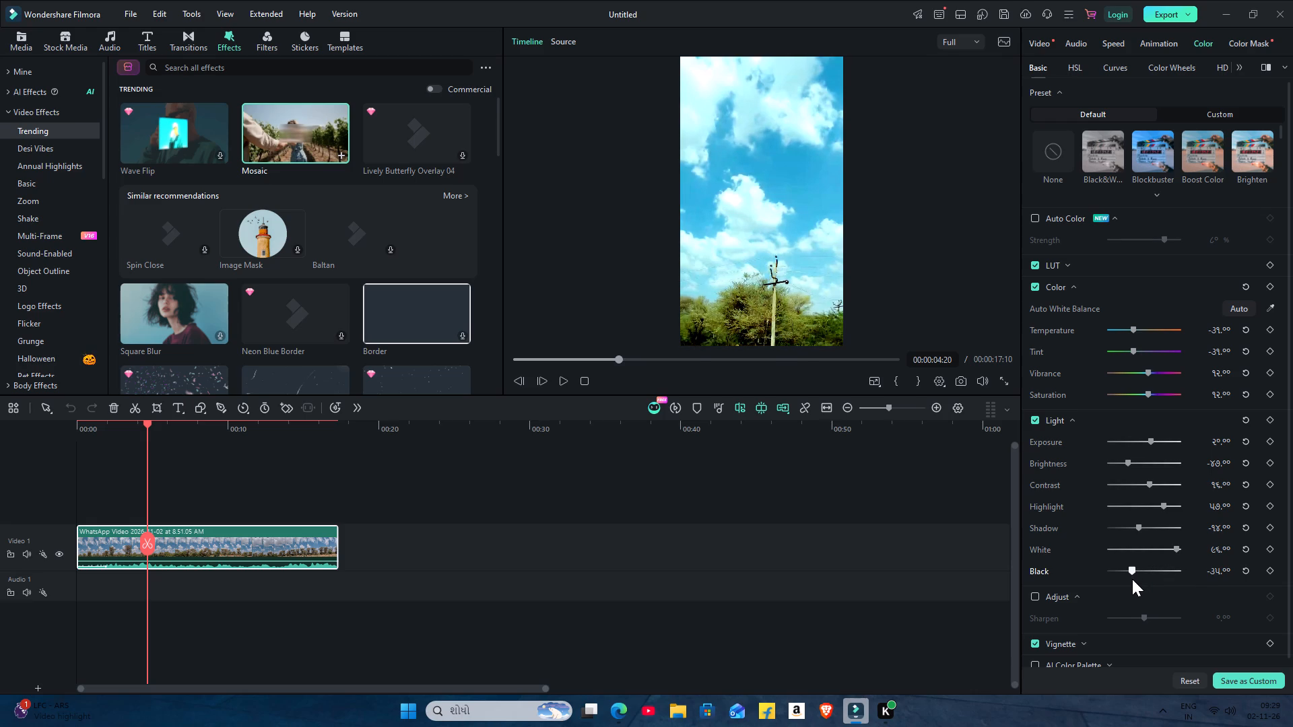
drag(1132, 579, 1131, 580)
drag(1131, 580, 1110, 588)
drag(1110, 588, 1131, 590)
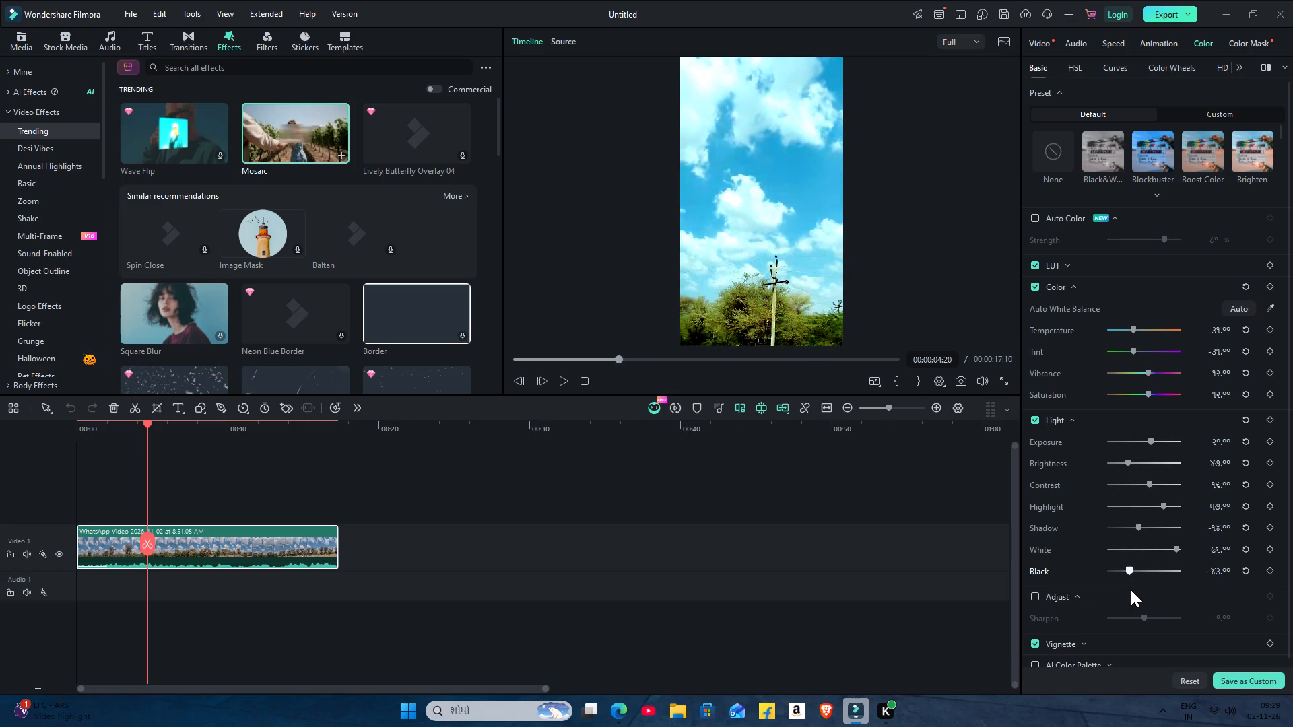
drag(1131, 590, 1140, 600)
click(1140, 600)
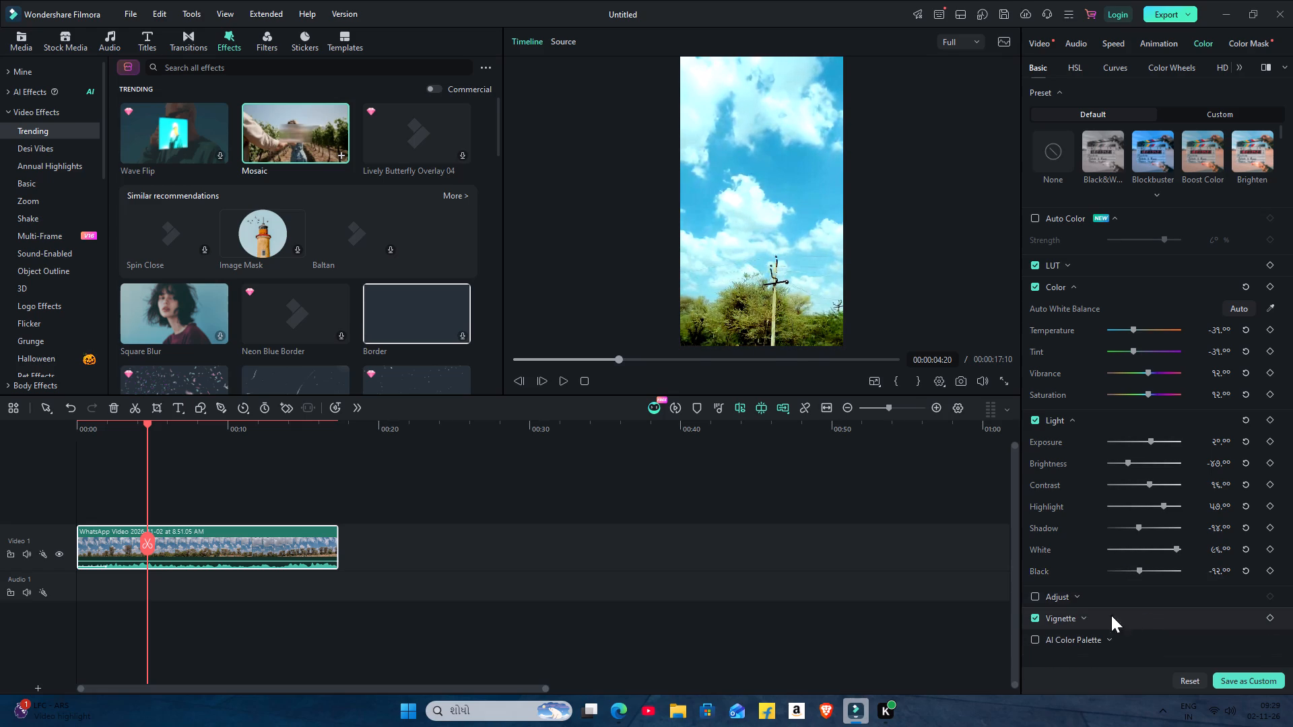
Save the clip's current color and light settings as a custom preset.
scroll(1078, 605, down, 2)
double_click(1233, 681)
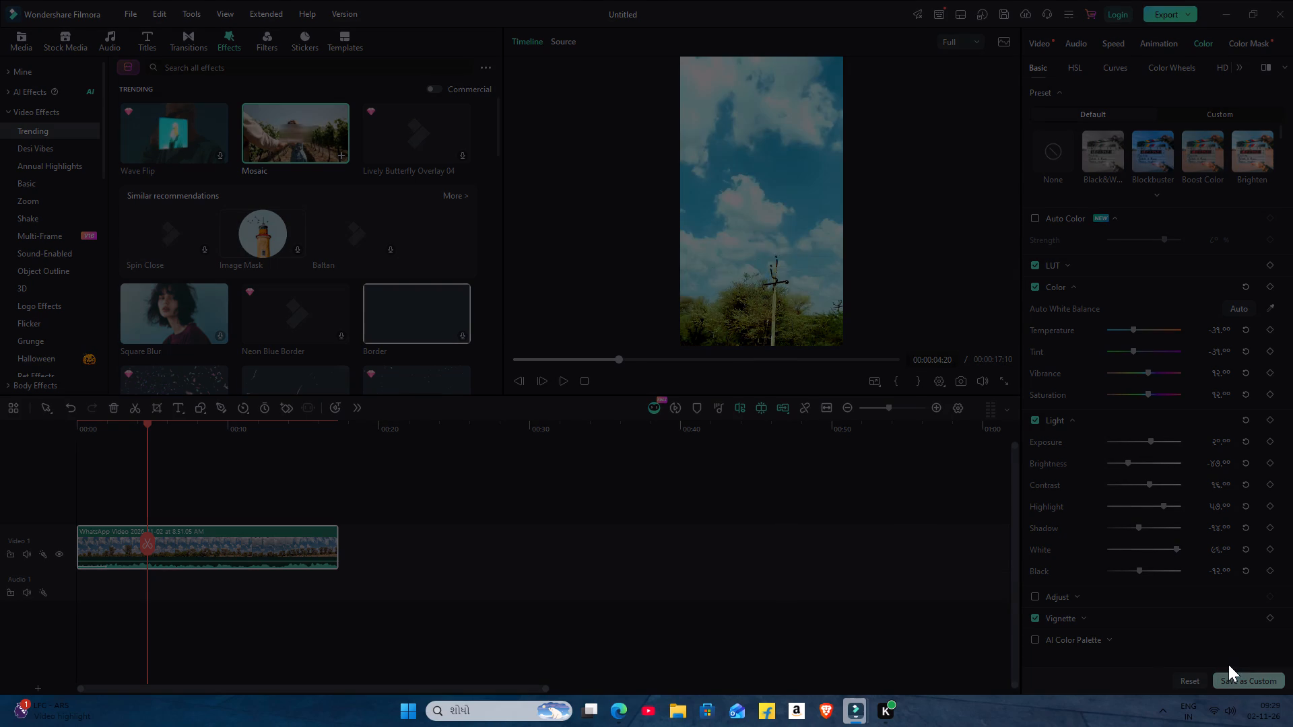
double_click(729, 374)
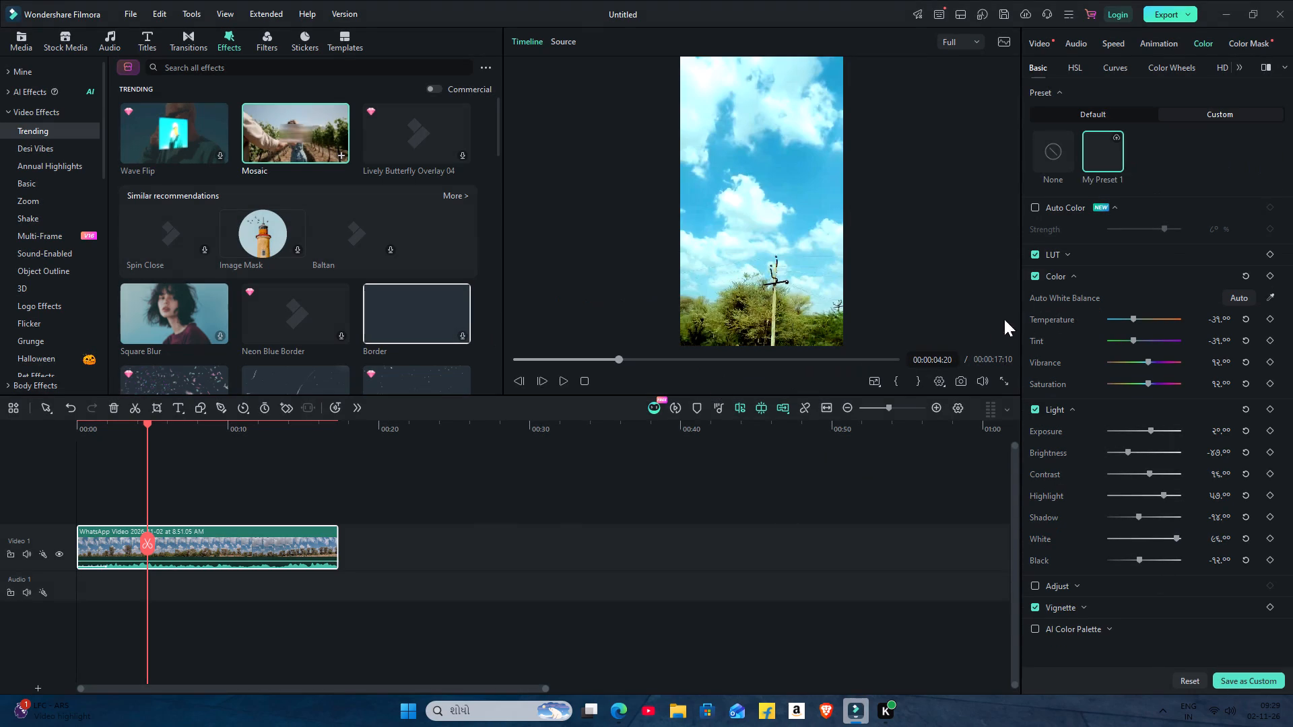
Enable Auto Color on the clip and lower its Strength to about 7%.
click(1032, 205)
drag(1158, 223, 1171, 229)
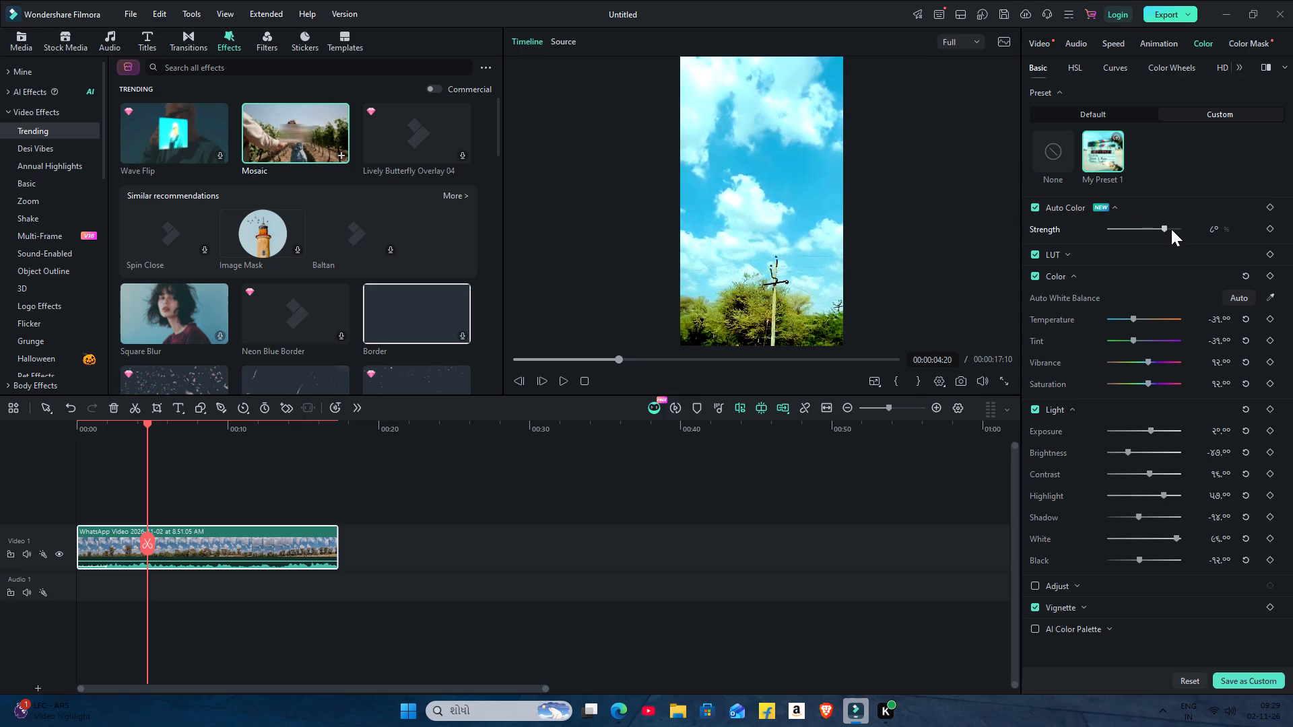
drag(1171, 229, 1177, 232)
click(1175, 232)
drag(1143, 227, 1115, 223)
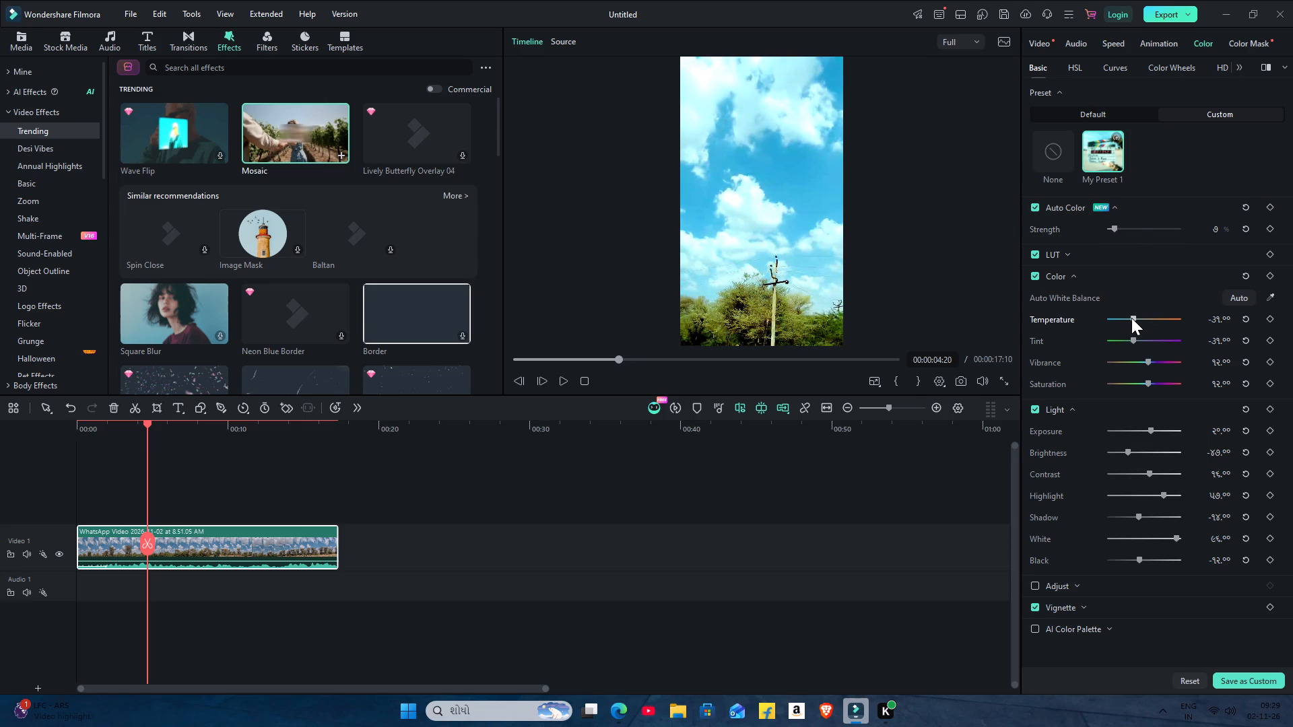
Lower the clip's color Temperature to nearly the coolest level.
drag(1131, 318, 1124, 333)
drag(1124, 333, 1112, 334)
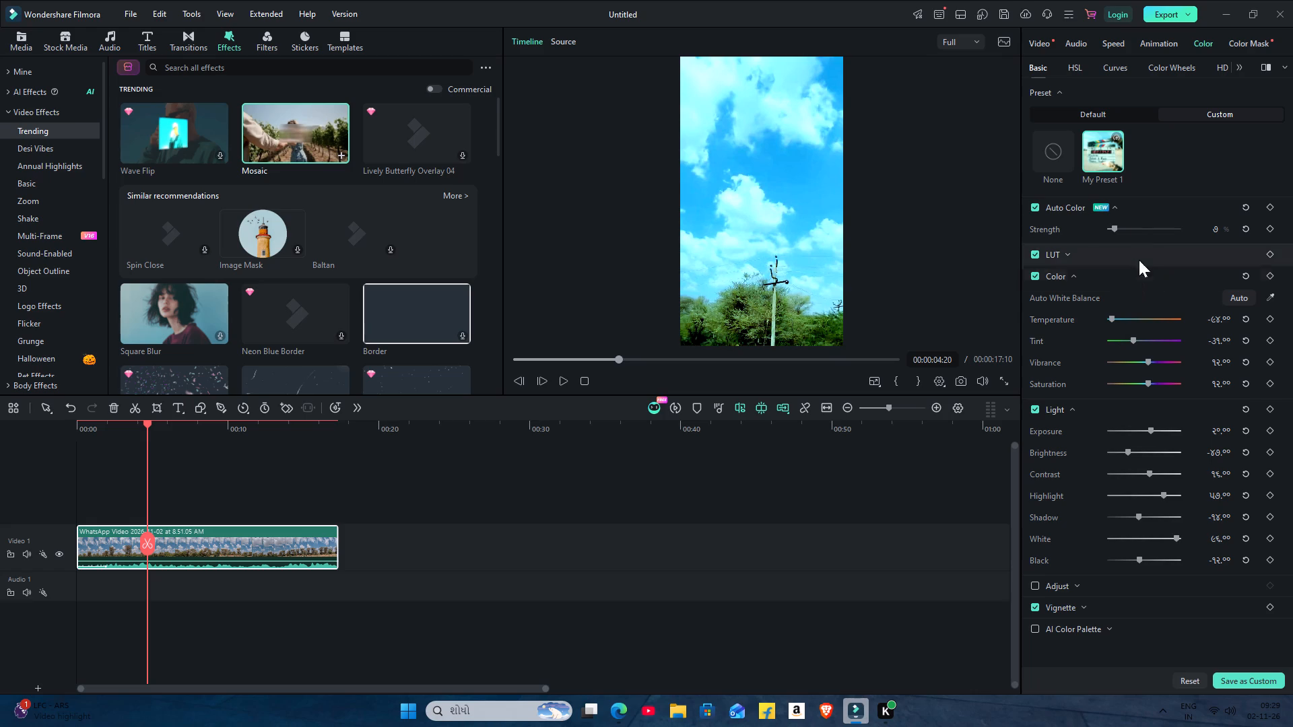
Pull the middle of the clip's white master color curve well below the diagonal to darken the image.
double_click(1113, 66)
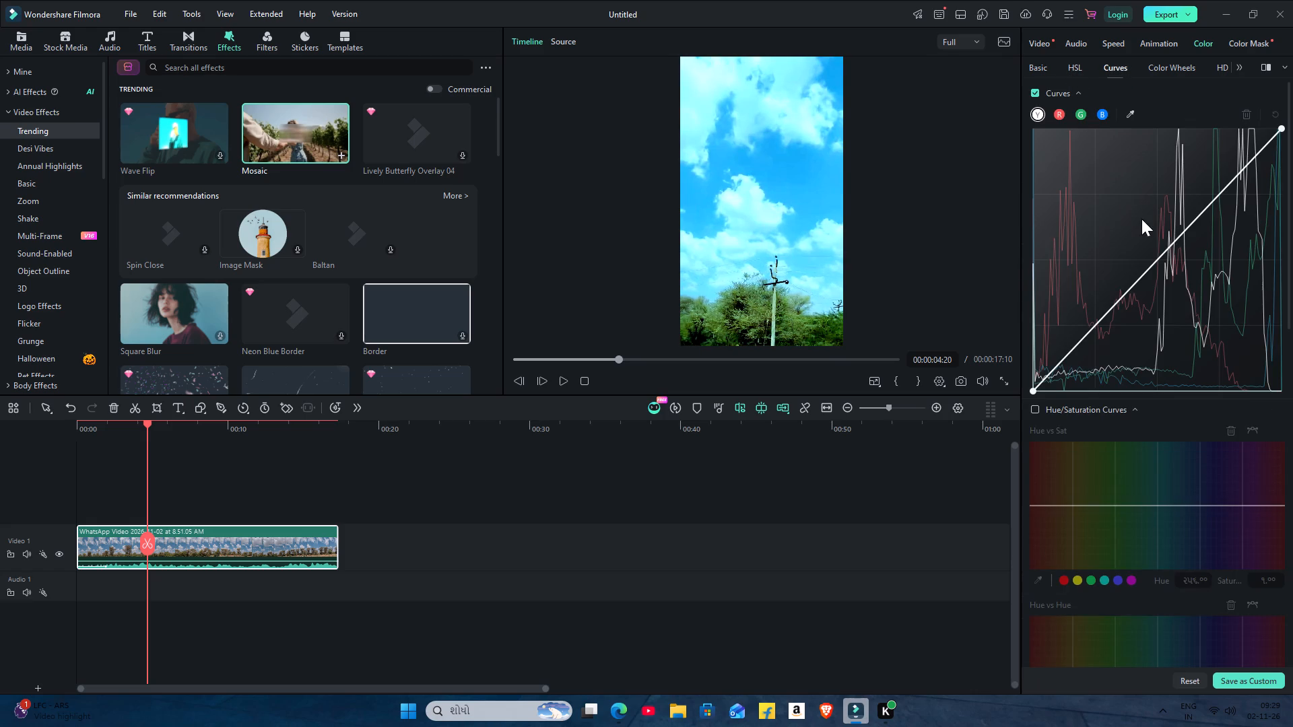
drag(1148, 265, 1186, 316)
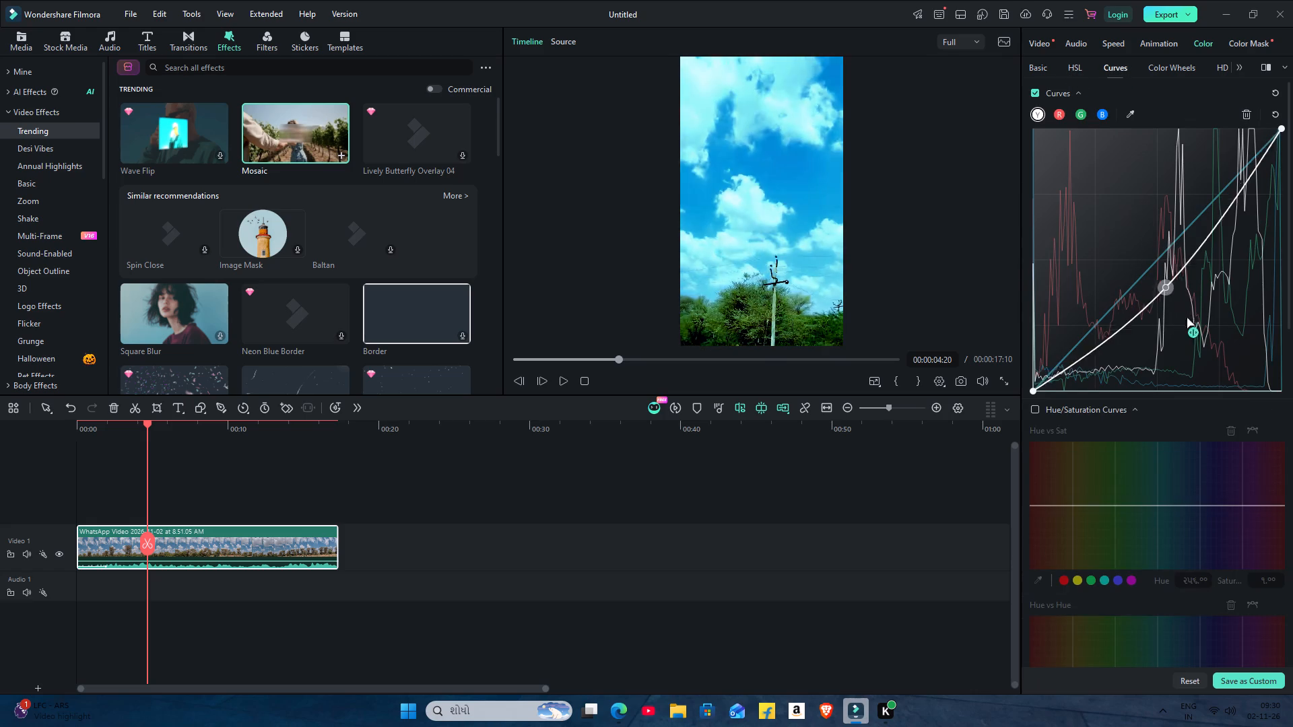
drag(1186, 316, 1192, 331)
click(1192, 331)
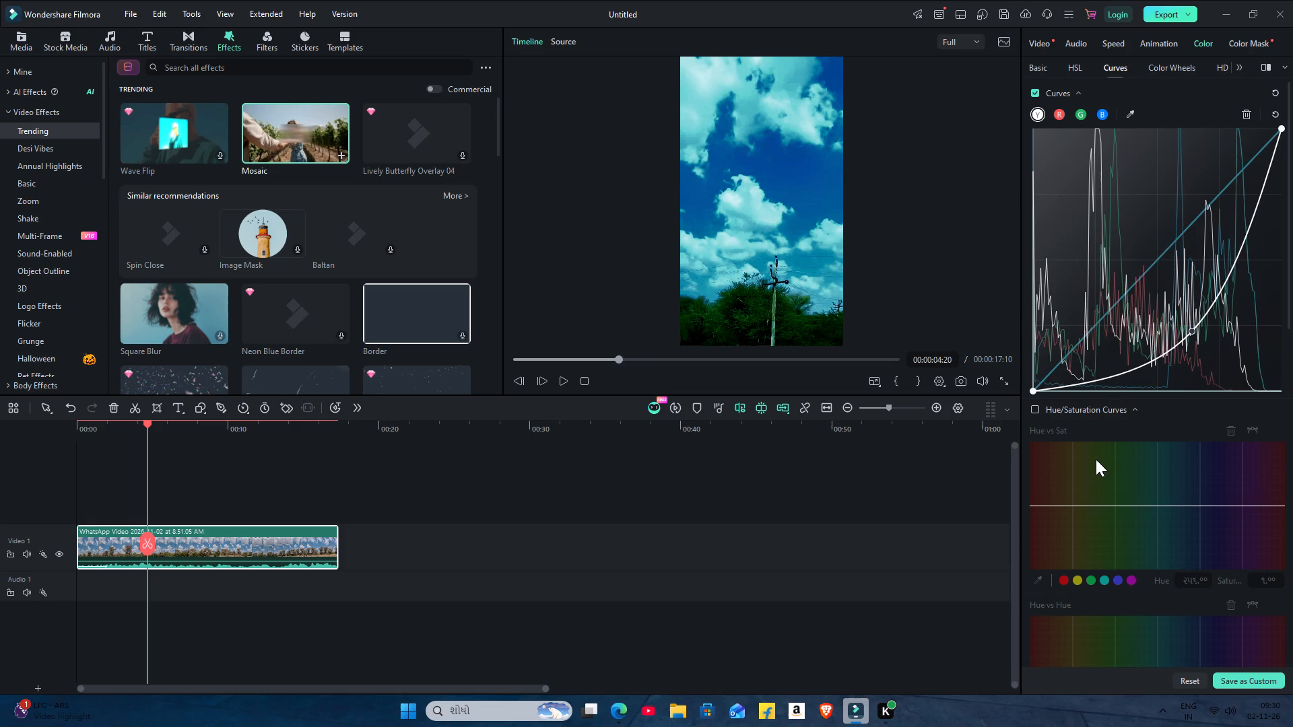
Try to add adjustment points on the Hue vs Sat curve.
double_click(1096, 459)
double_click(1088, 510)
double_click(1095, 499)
Try different Midtones levels on the color wheels, up to 1.00, and settle on -1.00.
double_click(1158, 68)
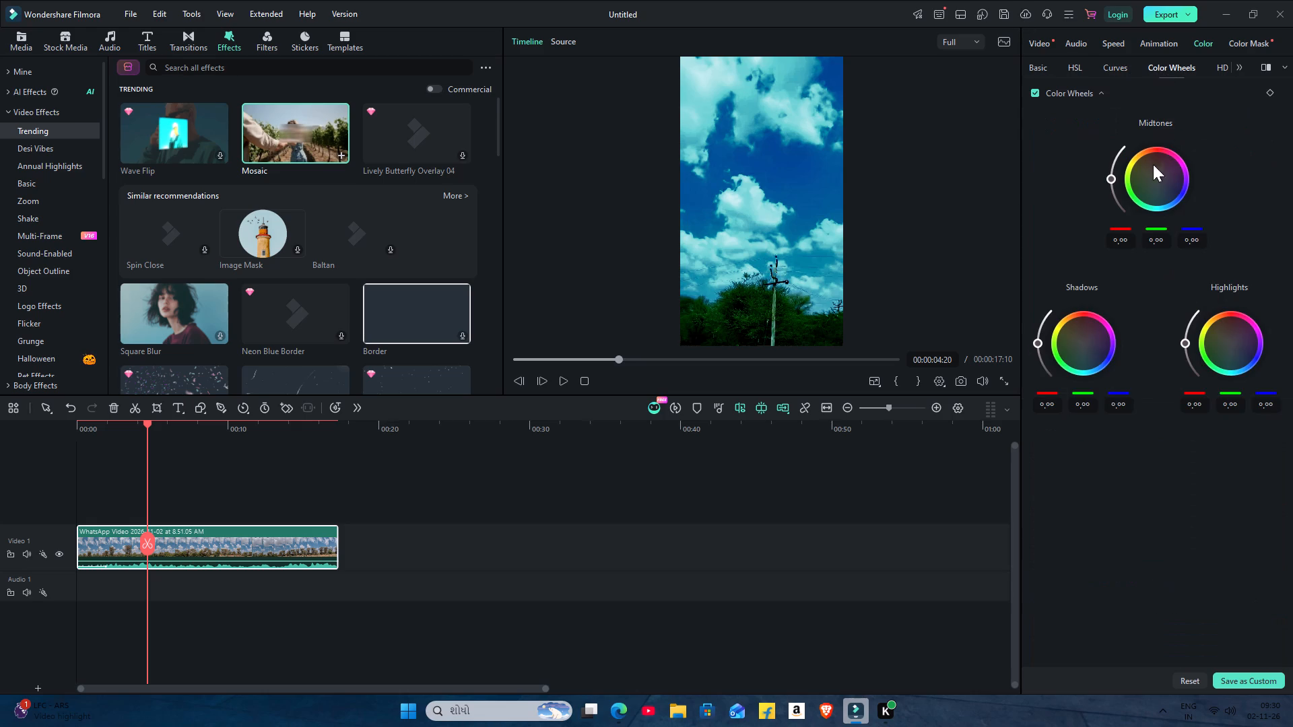
drag(1110, 180, 1154, 135)
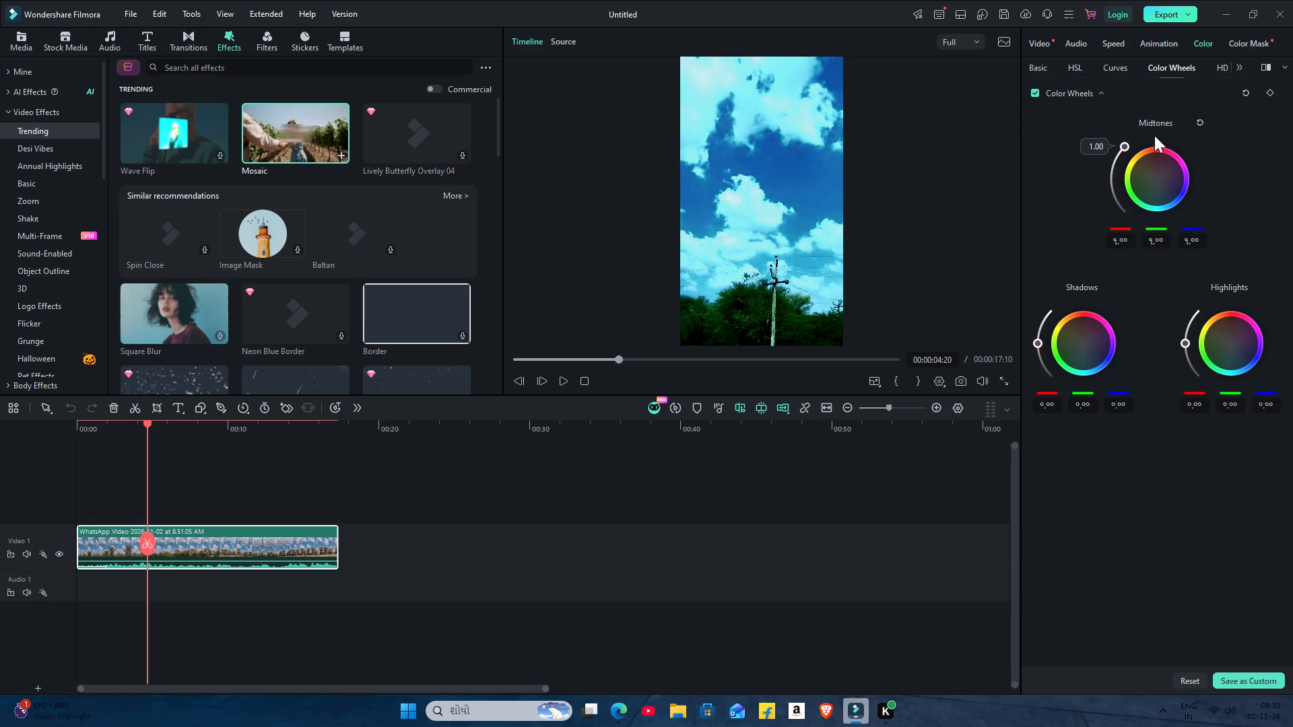
drag(1154, 135, 1148, 224)
drag(1125, 205, 1112, 137)
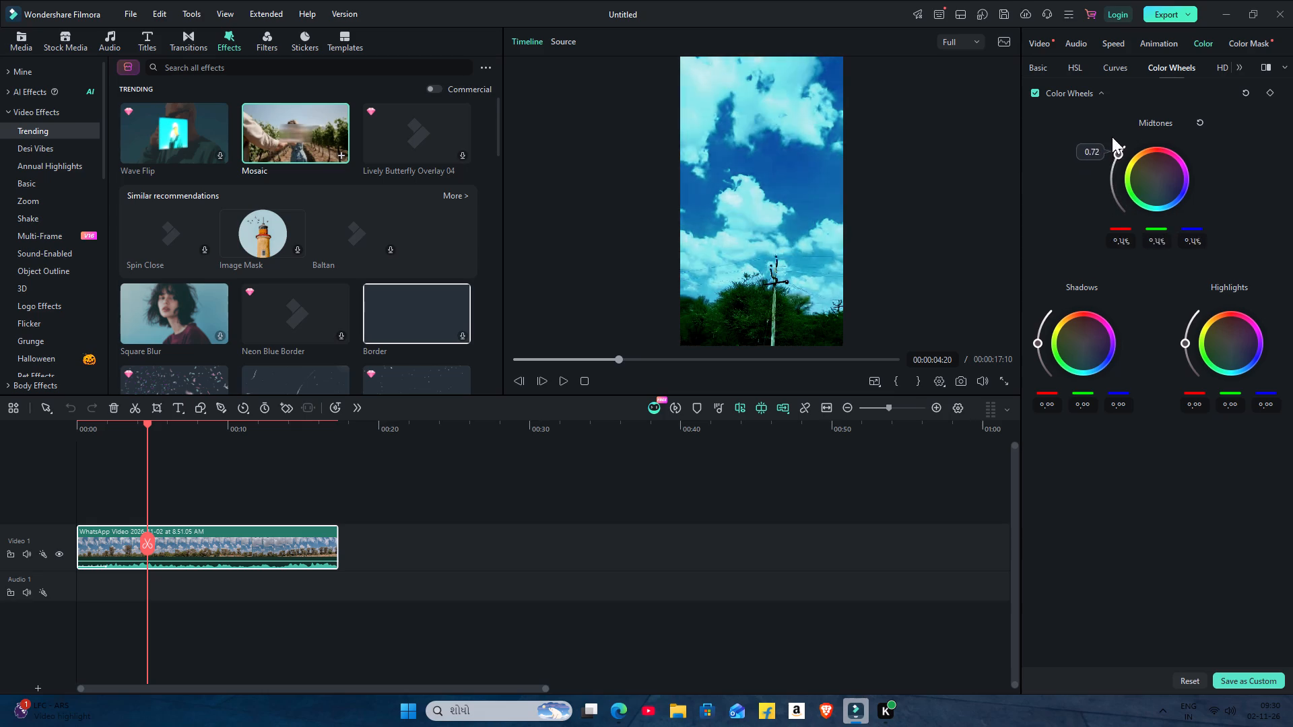
drag(1112, 137, 1158, 261)
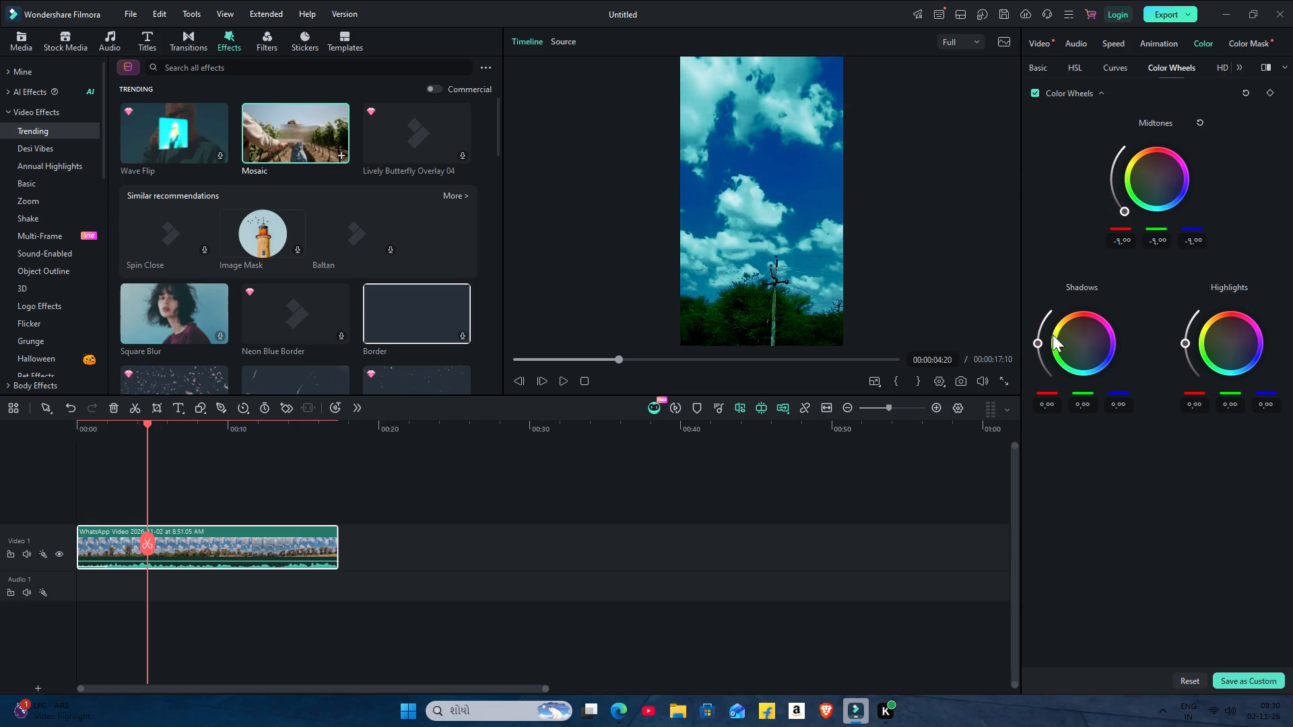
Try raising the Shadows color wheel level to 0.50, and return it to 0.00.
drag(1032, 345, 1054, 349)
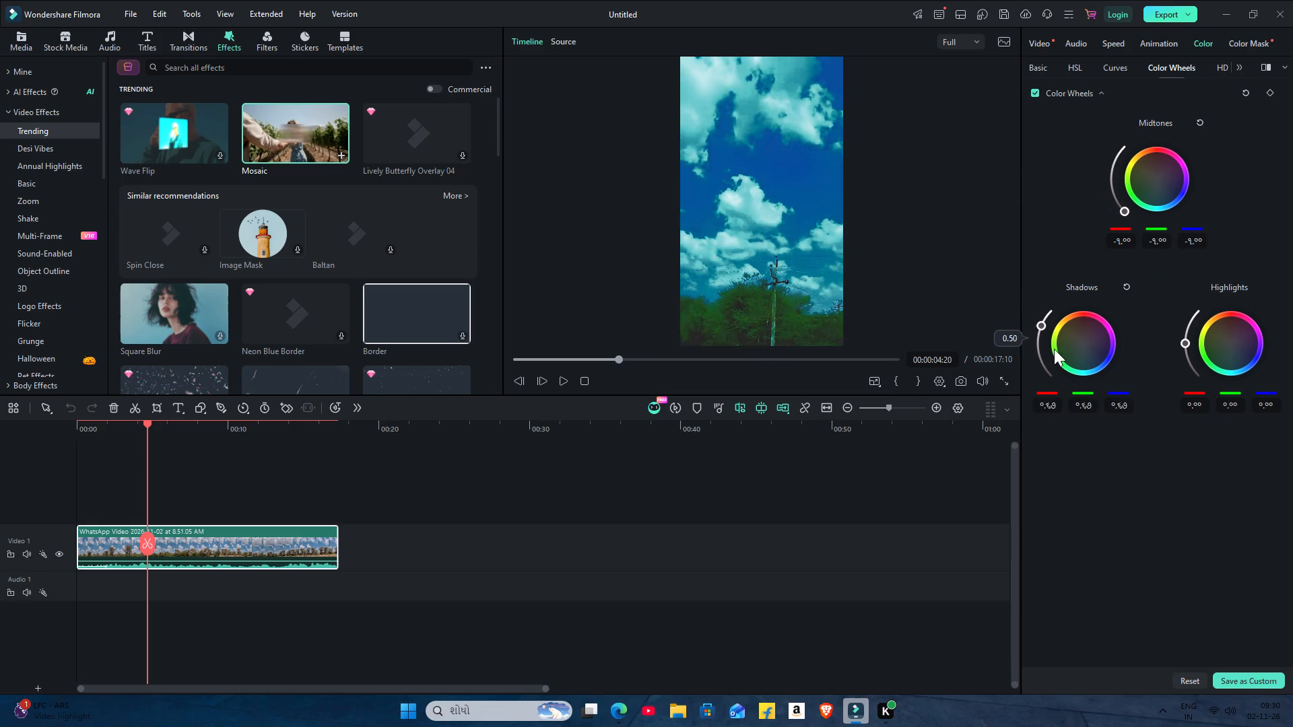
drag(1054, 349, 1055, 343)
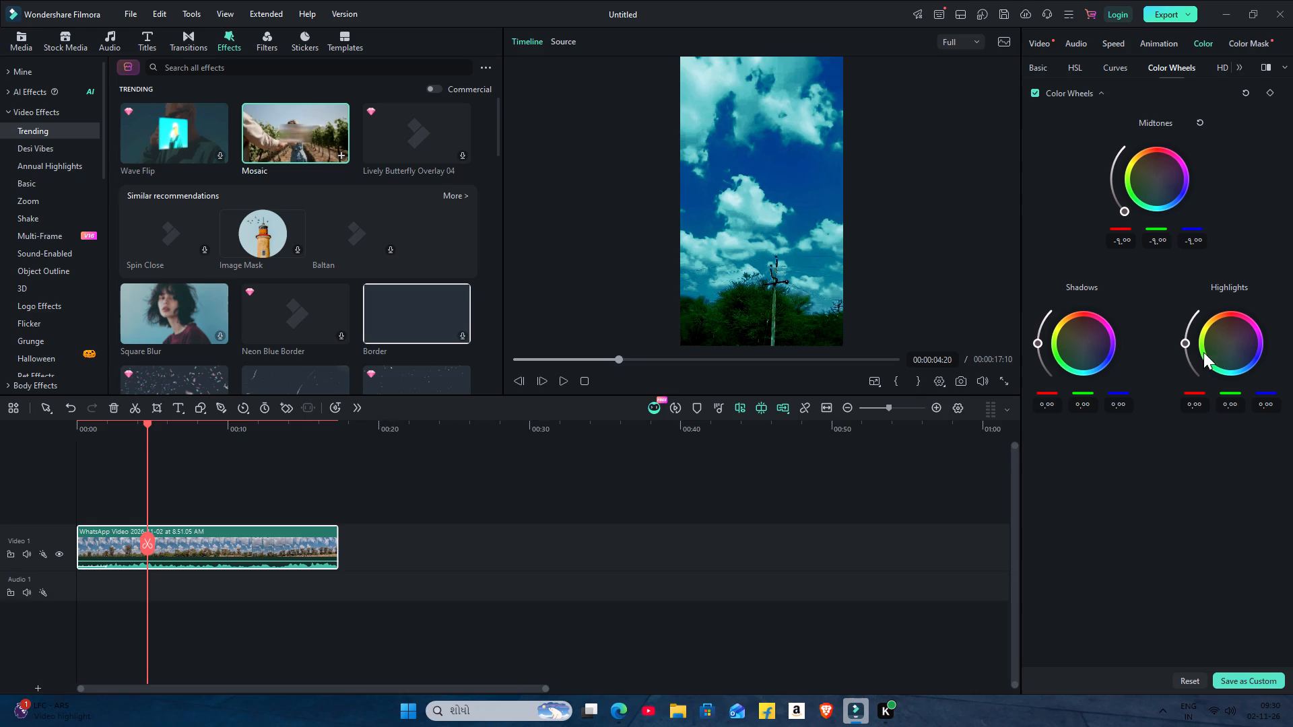
Try different Highlights levels on the color wheels, from about -0.42 upward, and settle on about 0.48.
drag(1185, 343, 1187, 358)
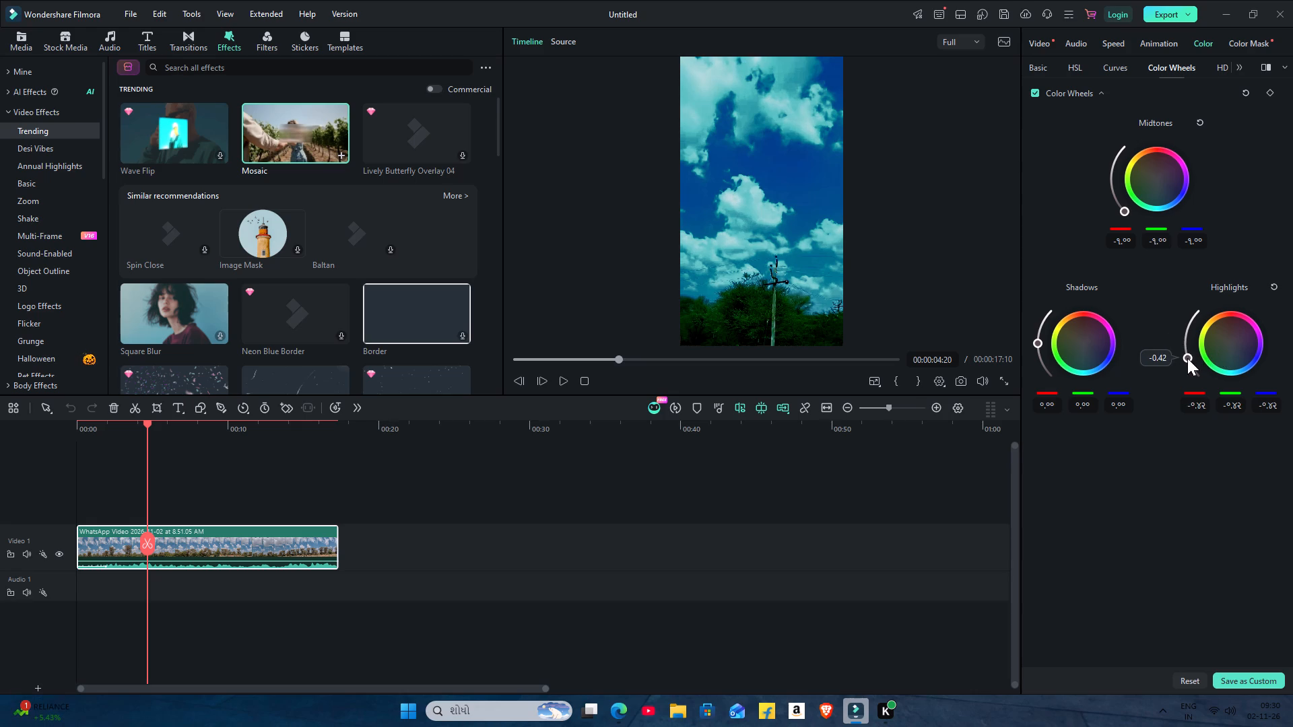
drag(1187, 358, 1181, 324)
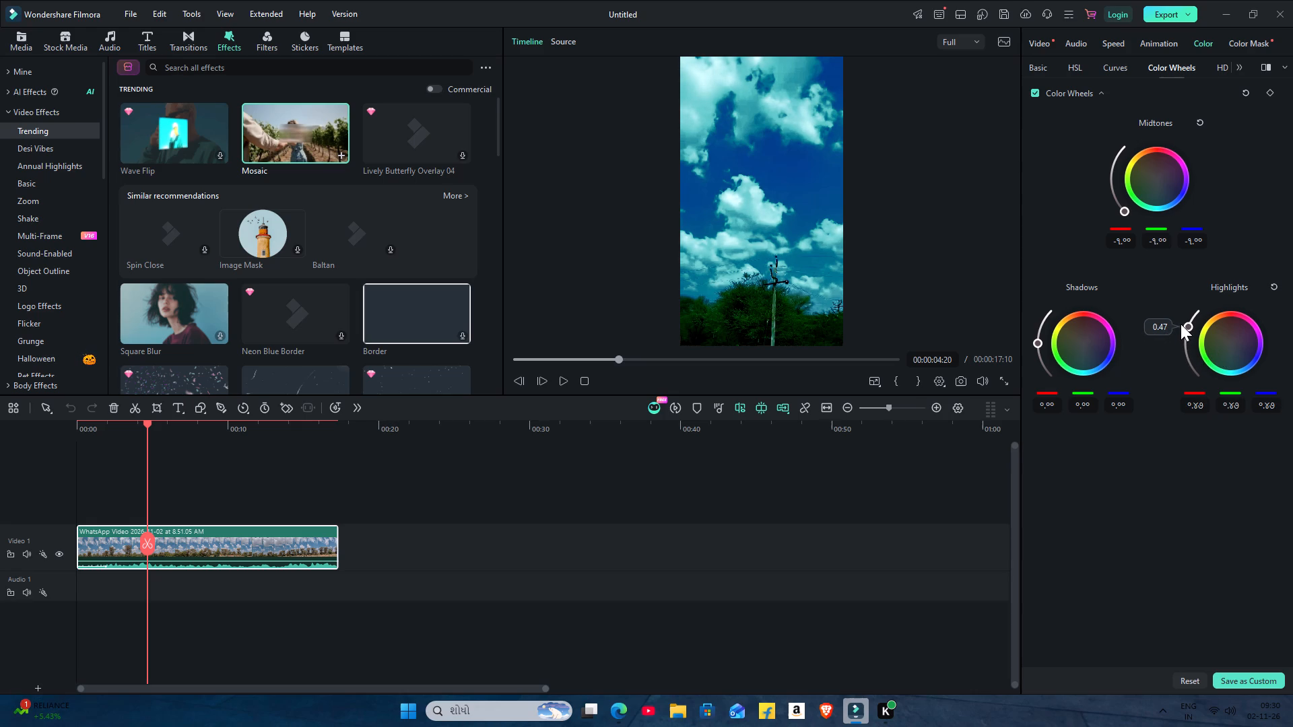
drag(1181, 324, 1183, 352)
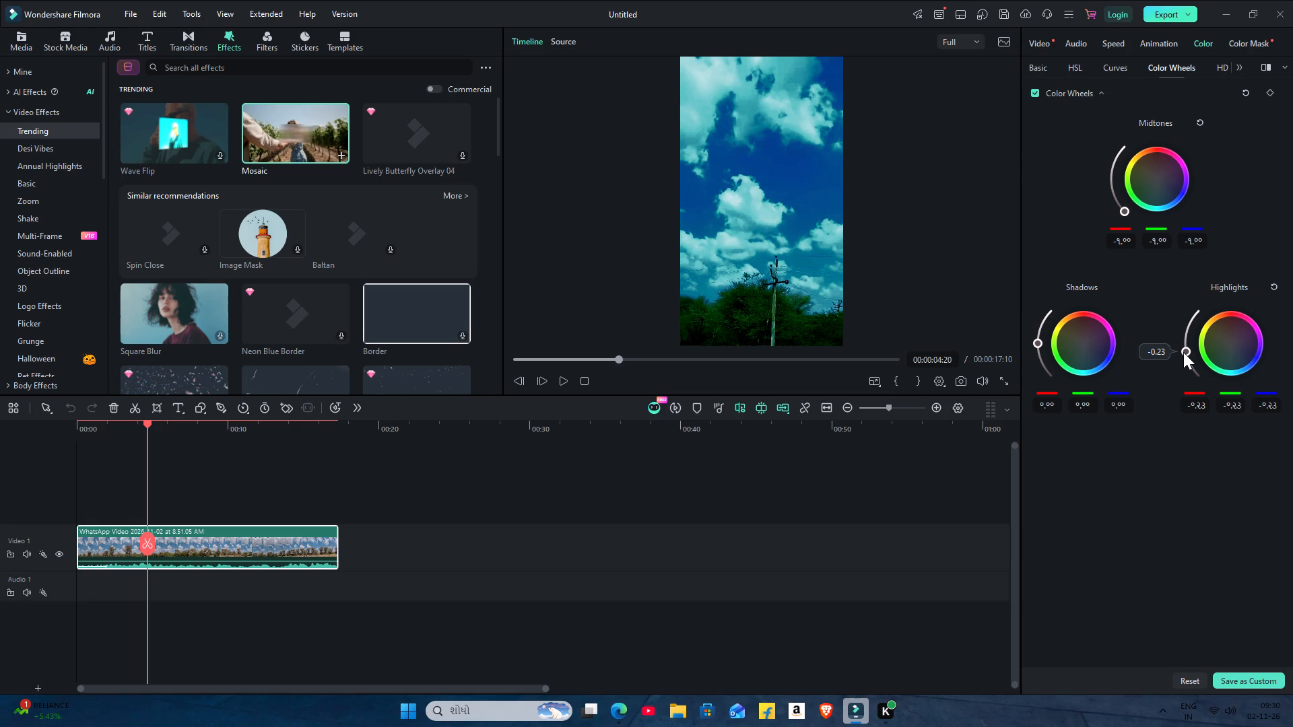
drag(1183, 352, 1184, 343)
drag(1184, 343, 1181, 324)
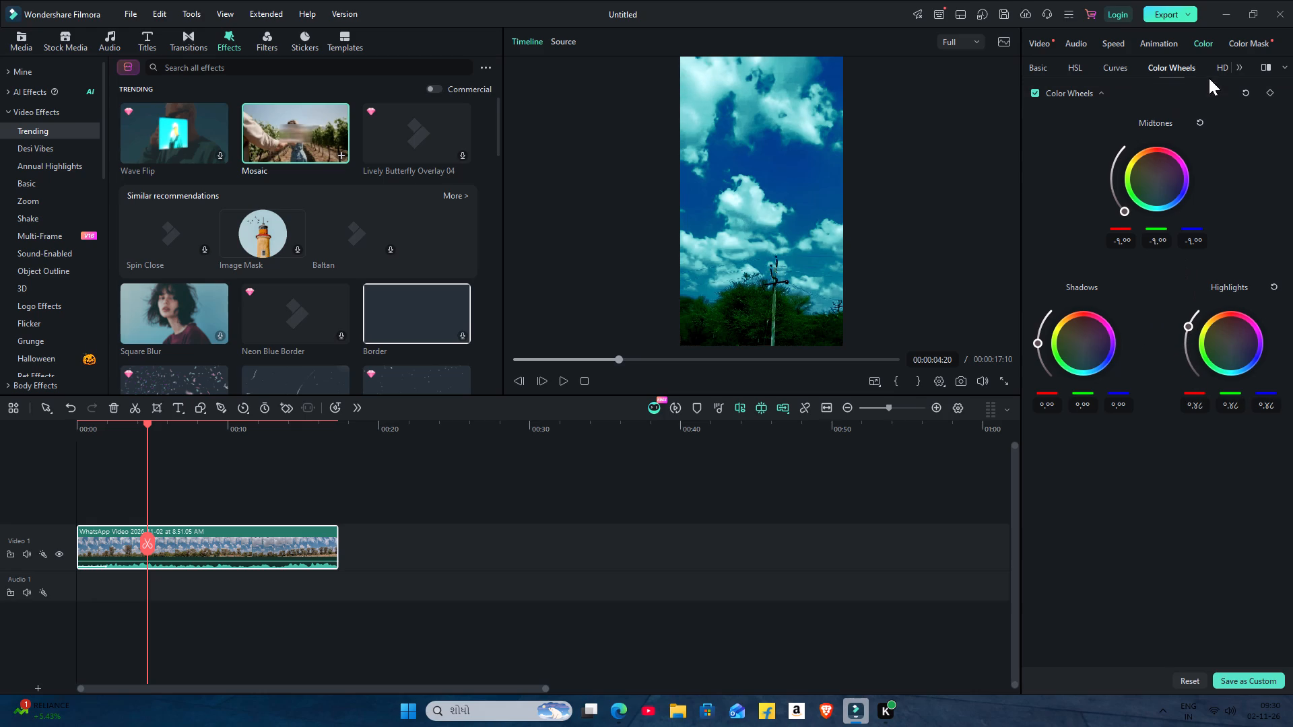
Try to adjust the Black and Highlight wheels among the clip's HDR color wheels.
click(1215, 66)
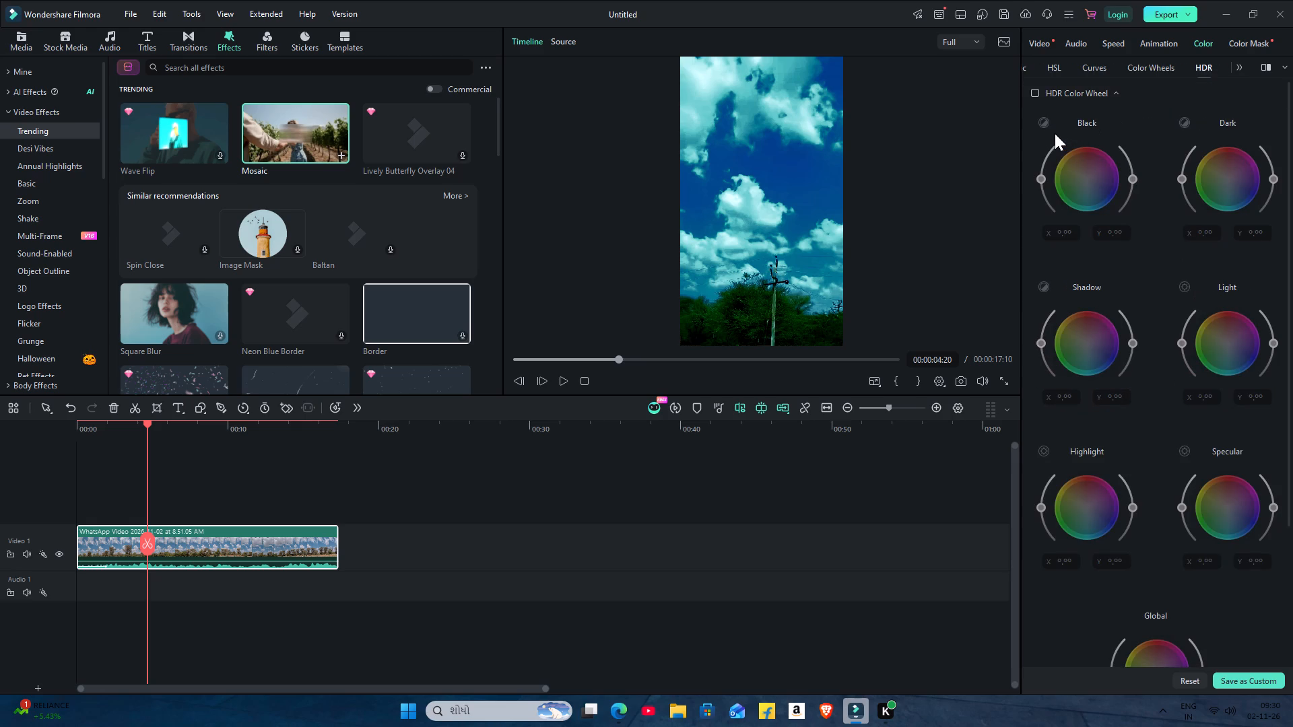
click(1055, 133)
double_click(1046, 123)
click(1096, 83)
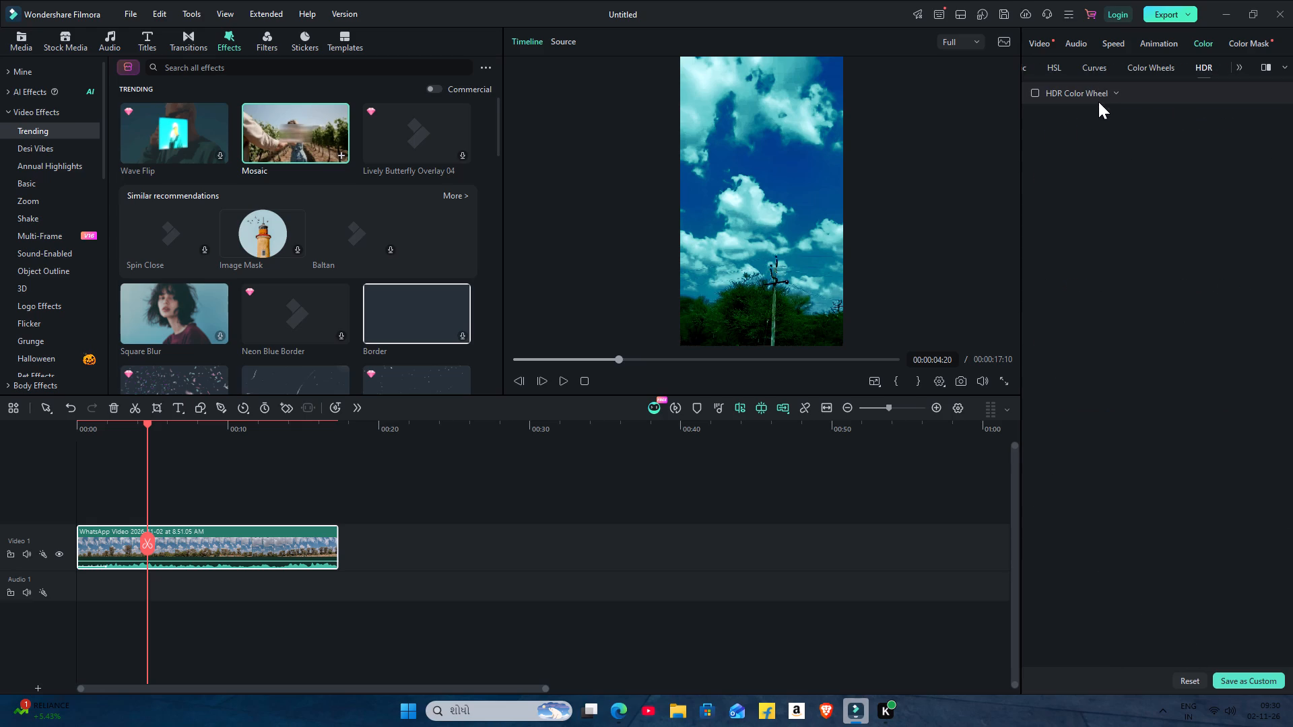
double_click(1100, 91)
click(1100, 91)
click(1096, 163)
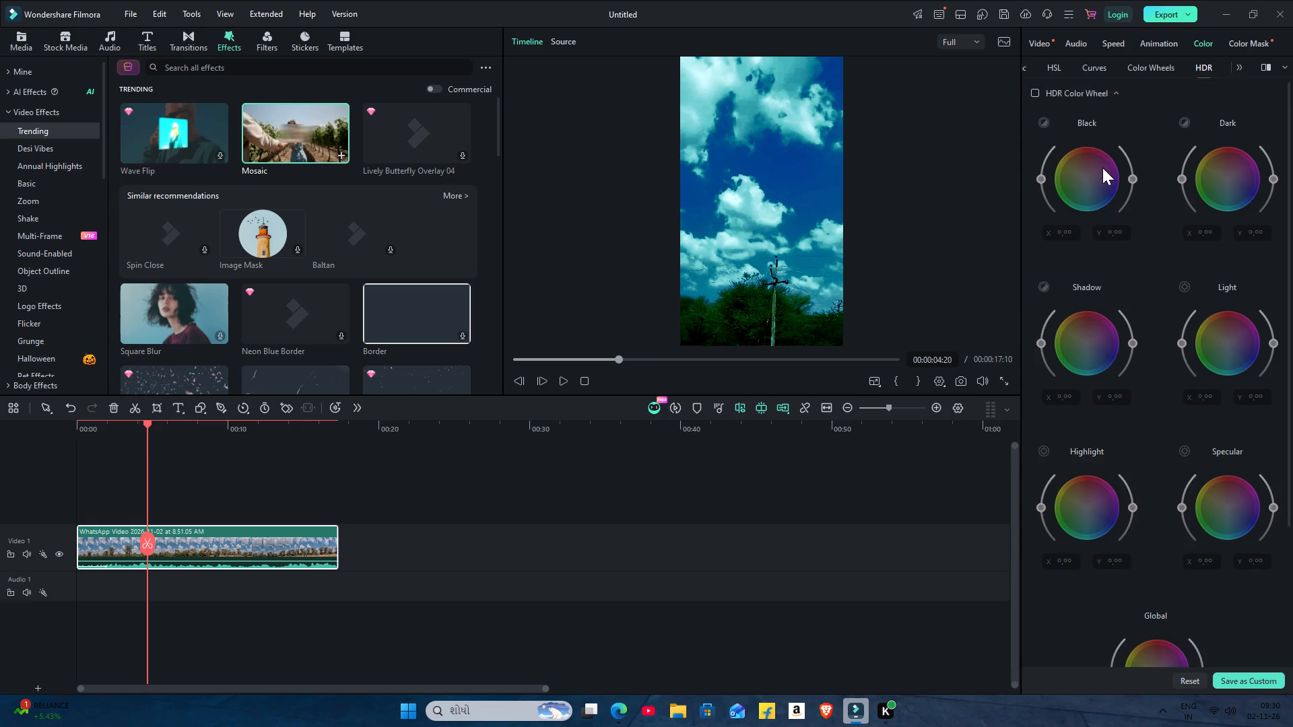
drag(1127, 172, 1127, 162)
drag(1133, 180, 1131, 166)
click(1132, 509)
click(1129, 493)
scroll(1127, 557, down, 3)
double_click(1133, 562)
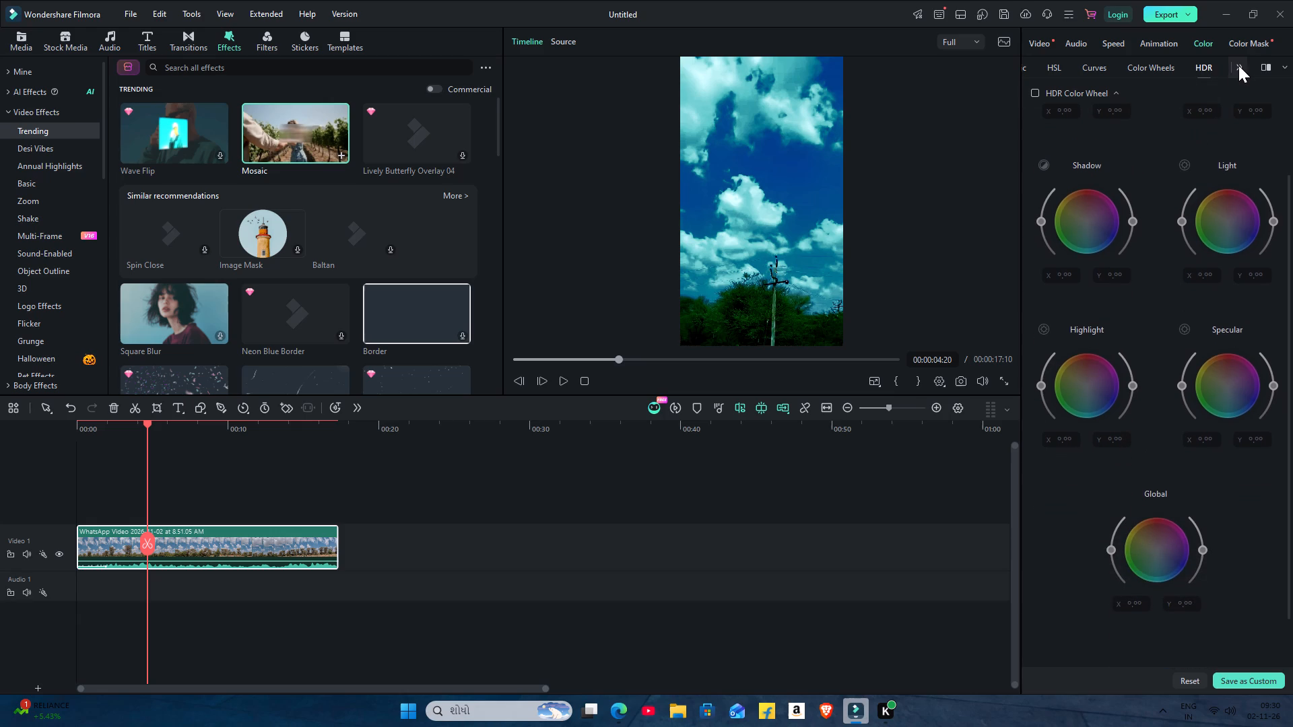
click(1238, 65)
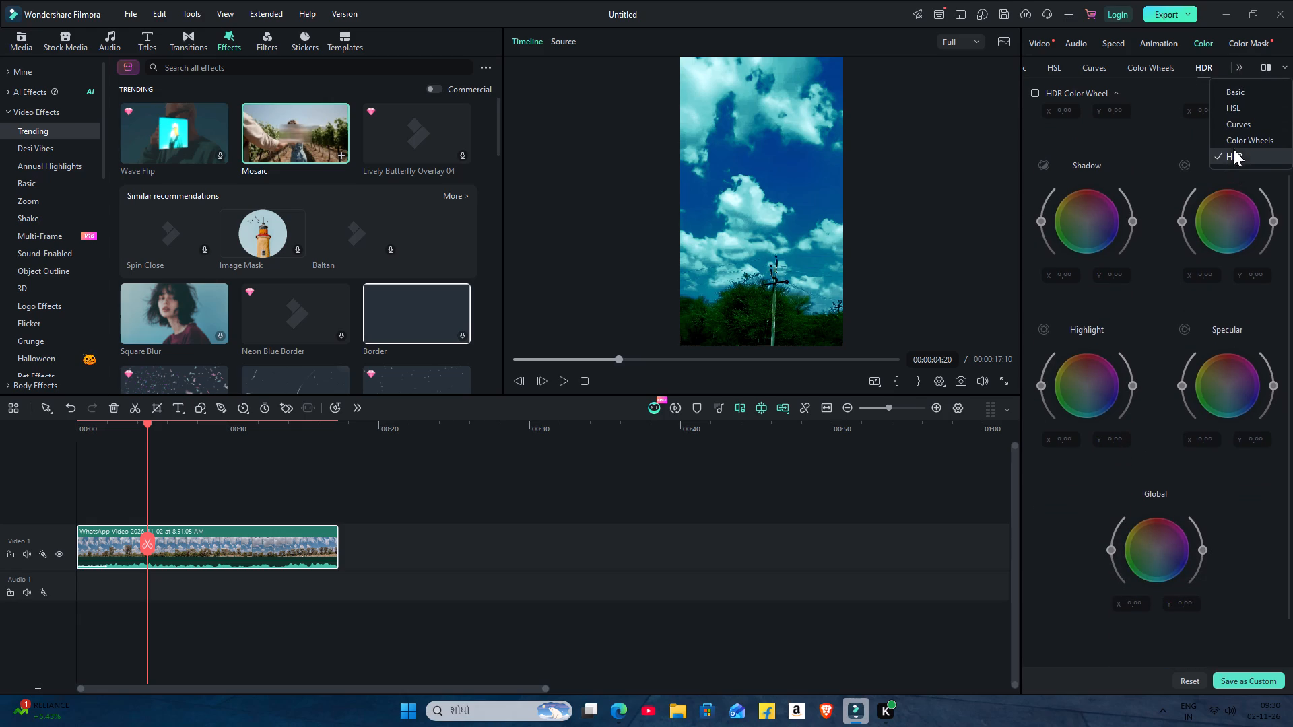
Add a color mask grading layer to the clip and create a rectangle mask in it.
click(1253, 44)
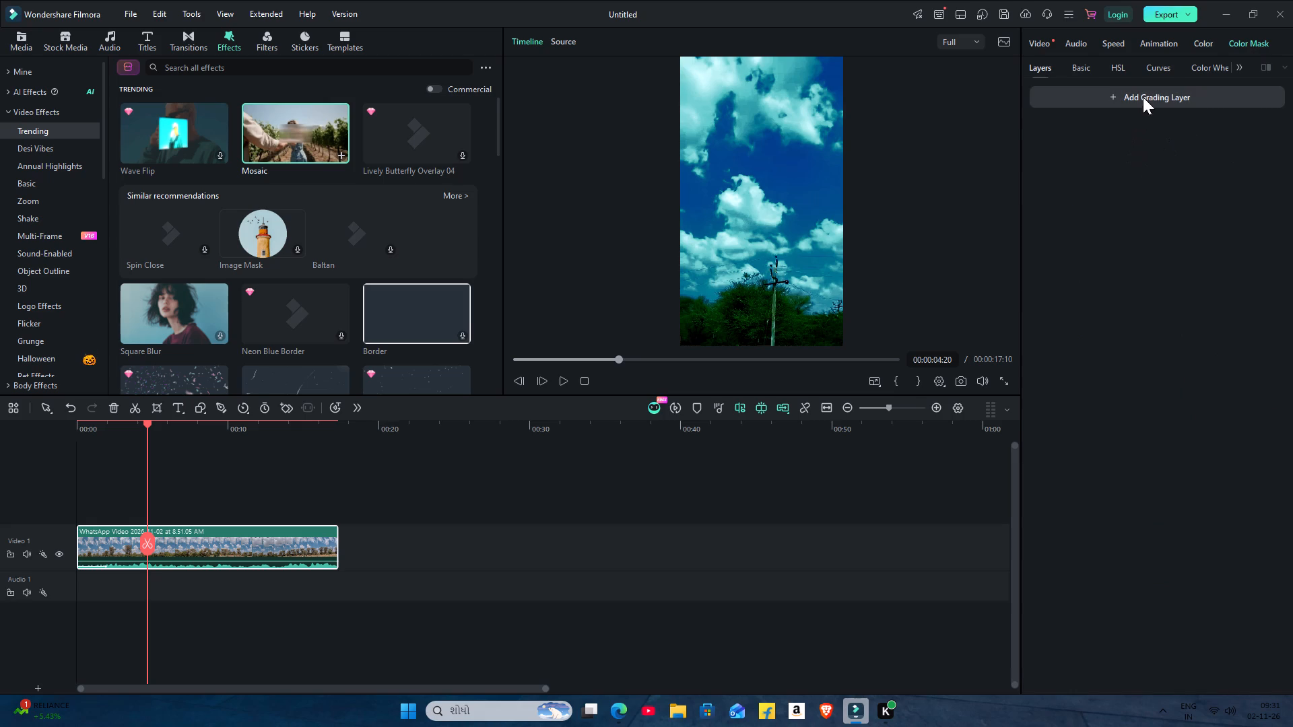
click(1143, 97)
click(1098, 170)
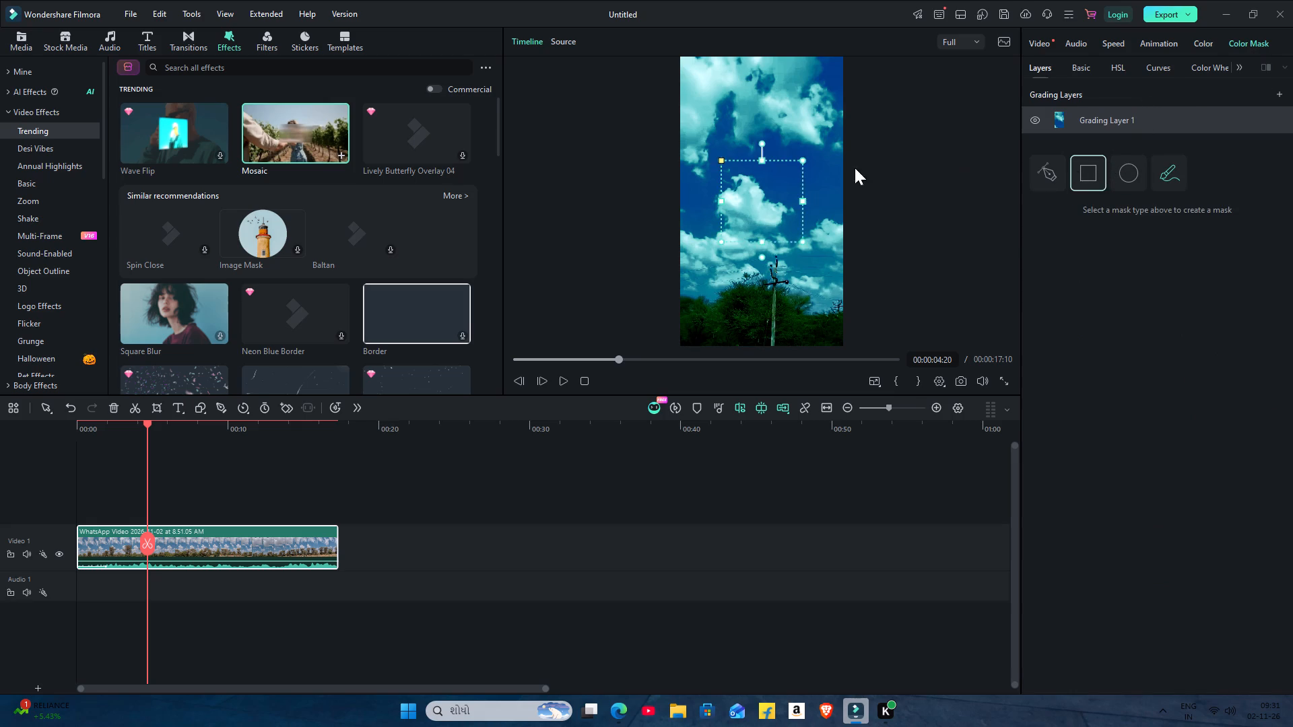
drag(717, 178, 790, 237)
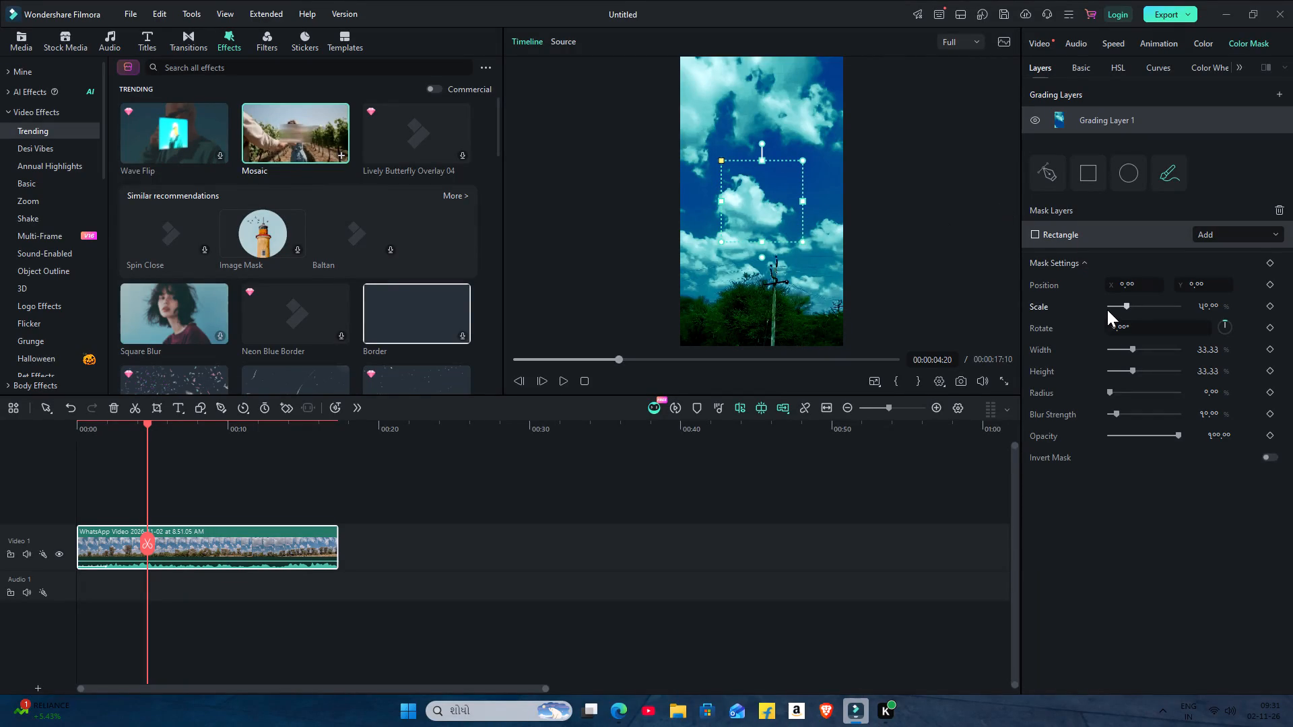
Try the rectangle mask's scale at 200% and settle on 1%.
drag(1121, 306, 1206, 313)
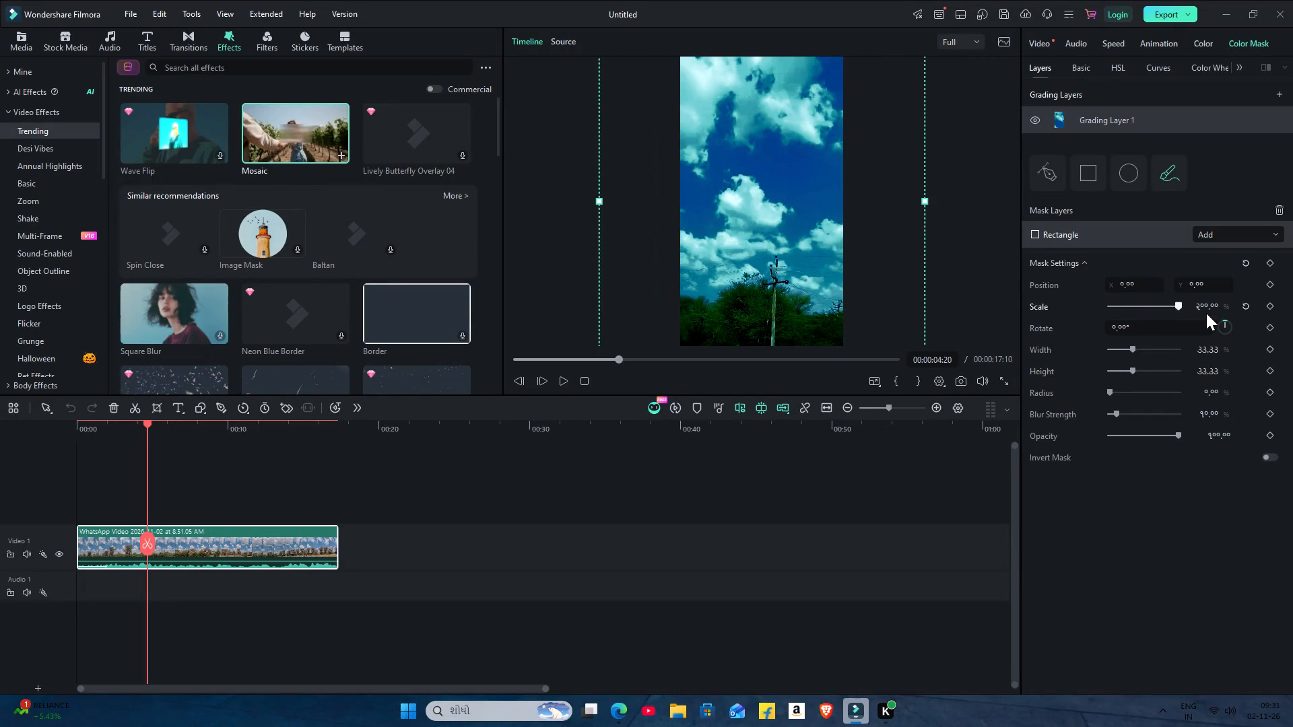
drag(1206, 313, 1047, 327)
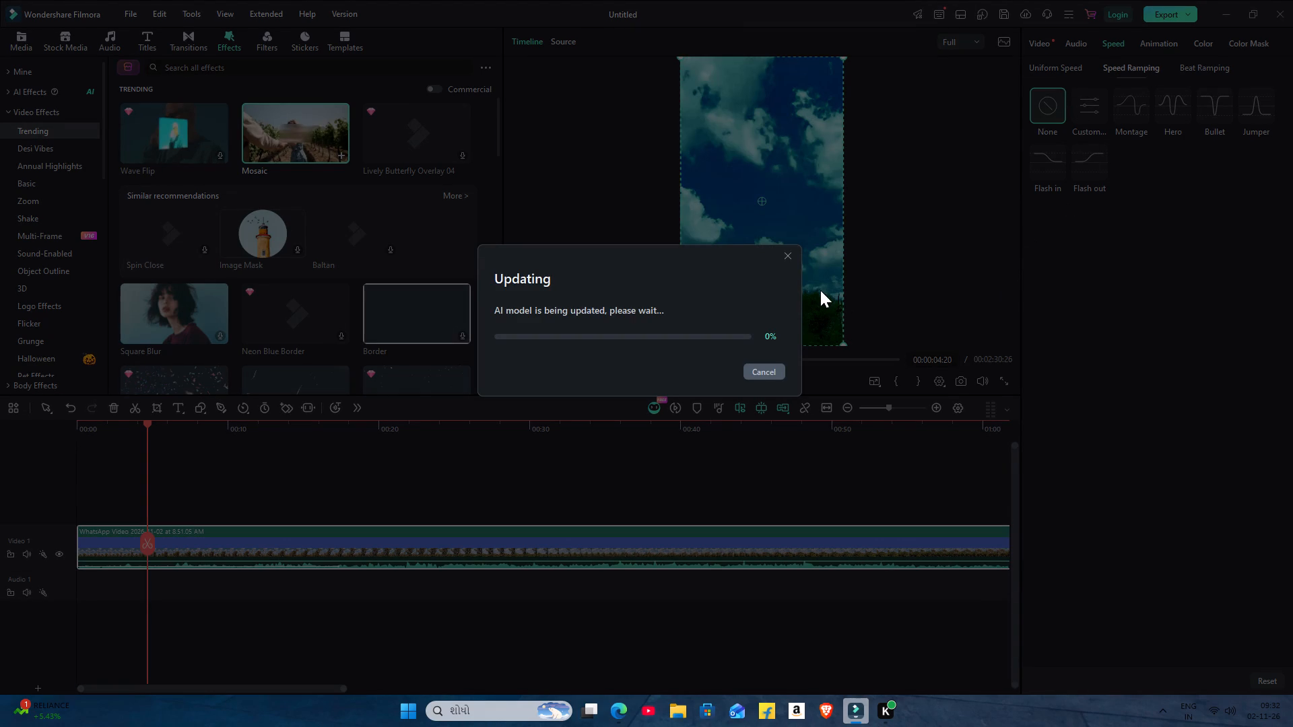
double_click(792, 261)
click(781, 258)
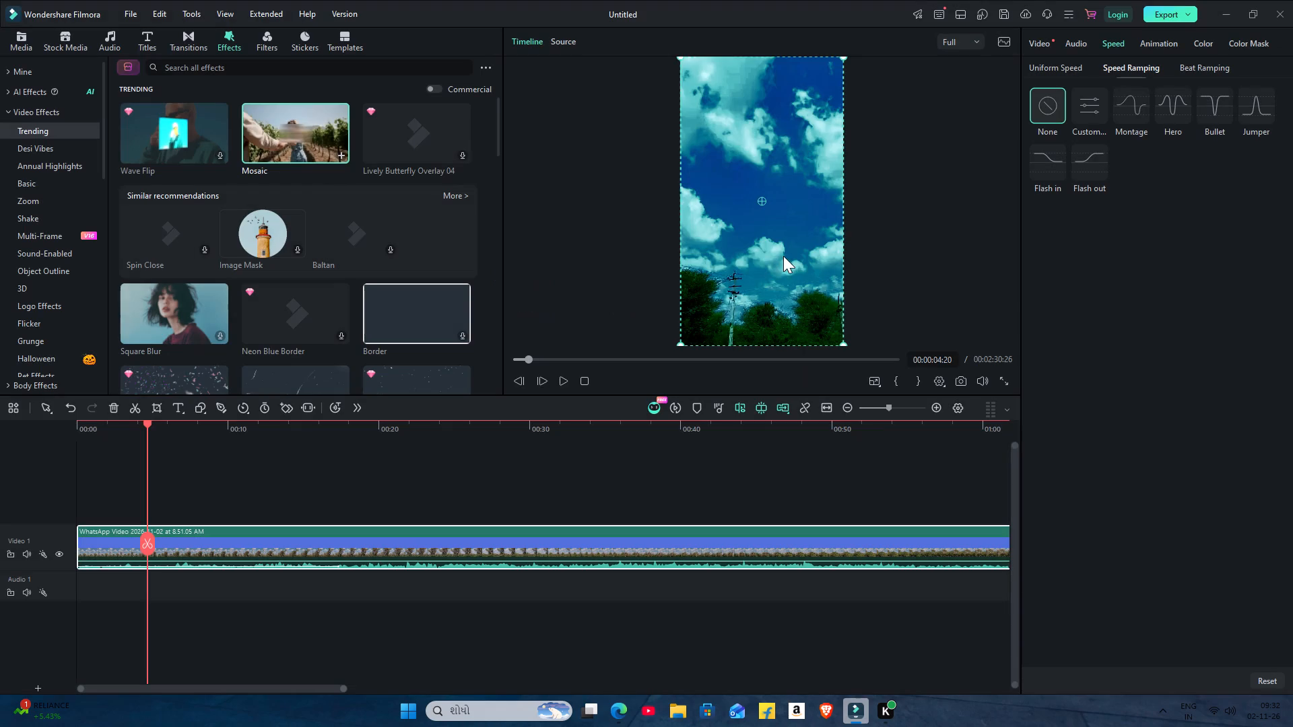
double_click(1081, 117)
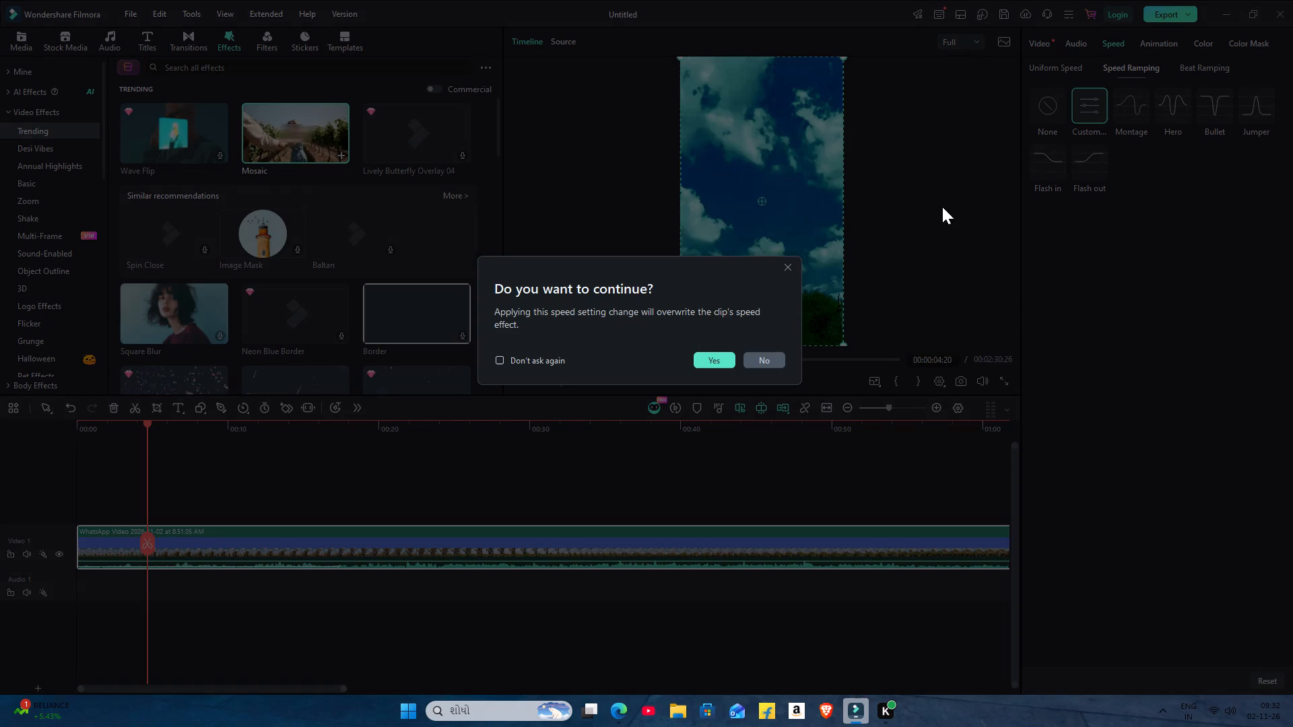
click(725, 360)
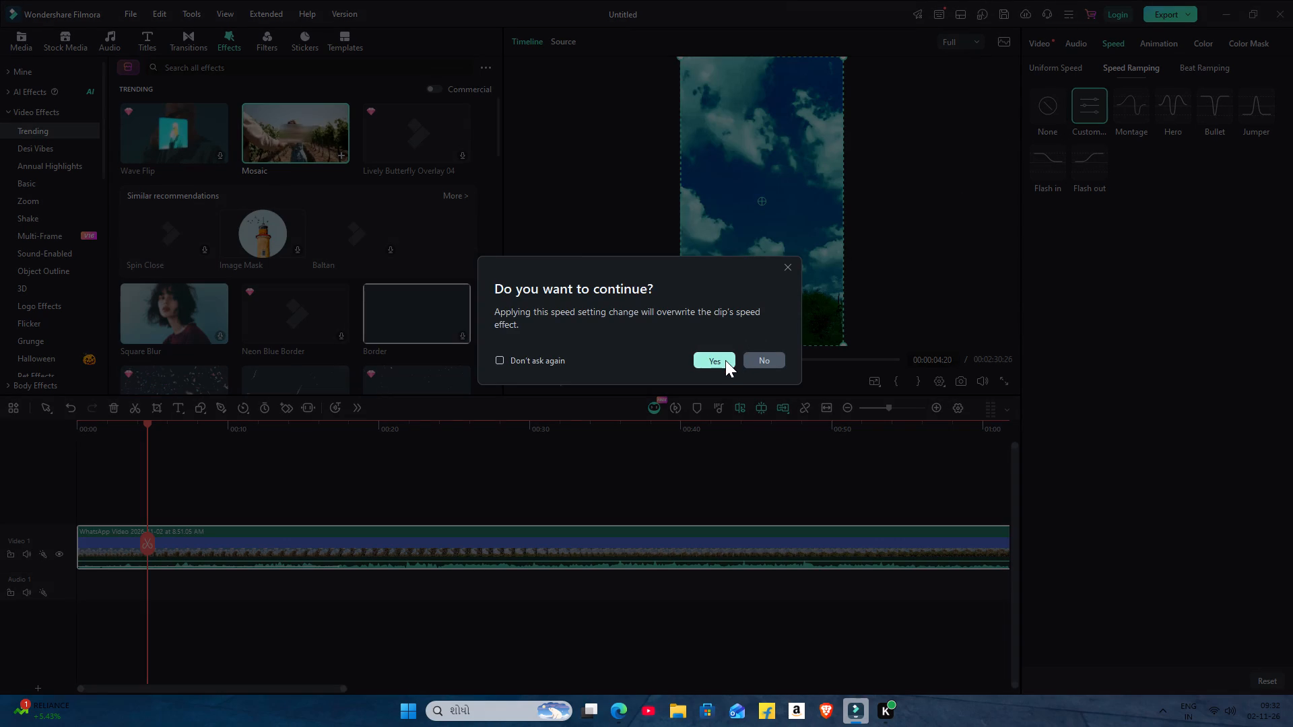
click(717, 360)
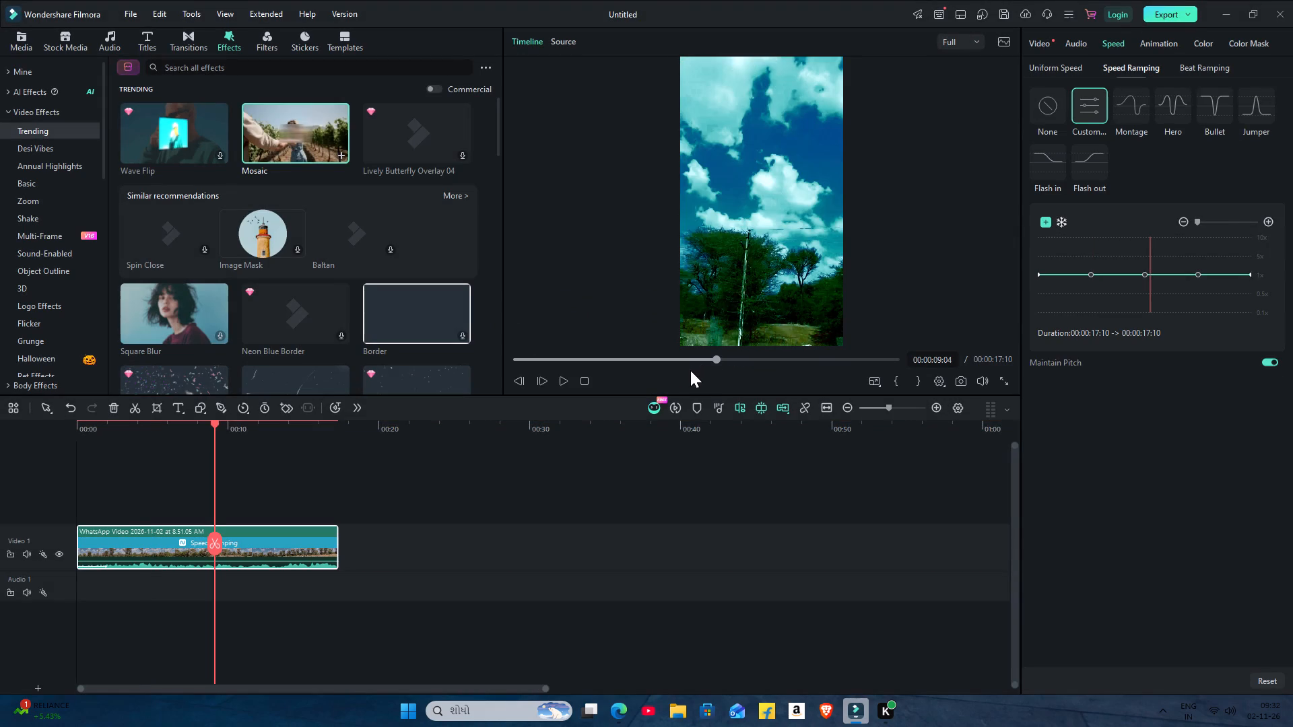
Examine the speed ramping graph at different zoom levels and playhead positions.
click(1063, 272)
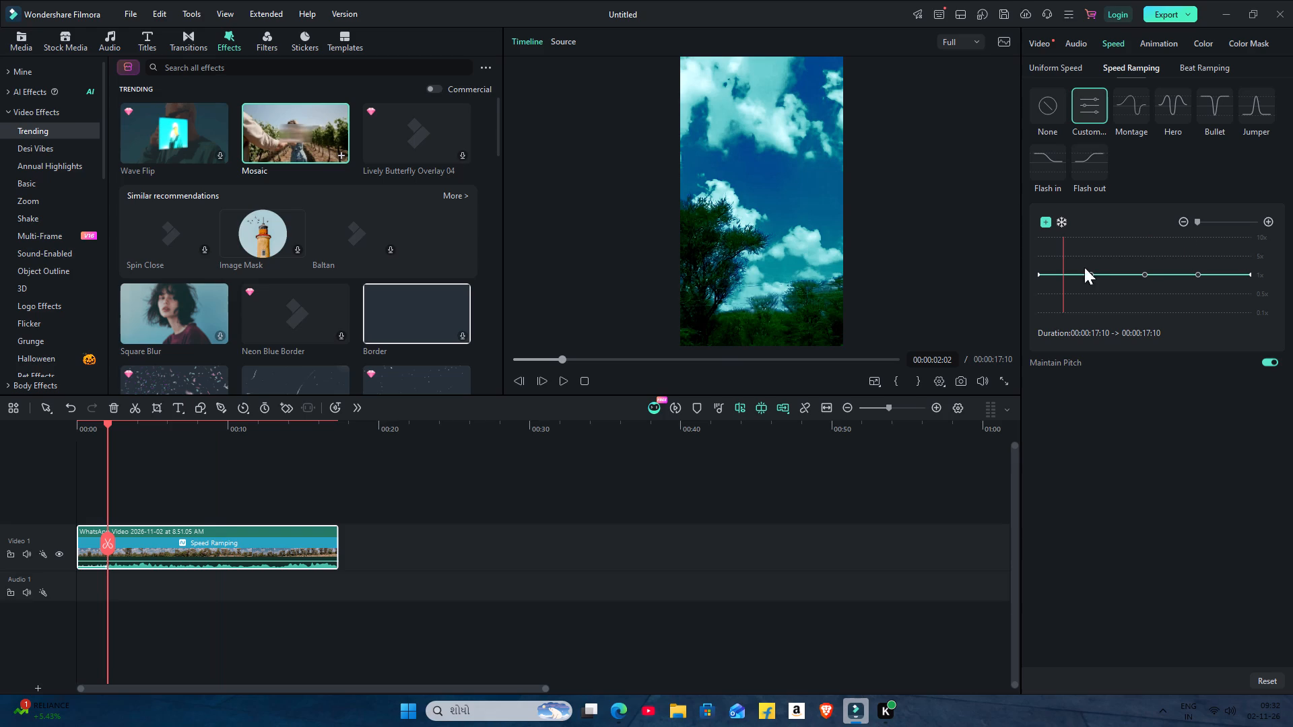
click(1270, 215)
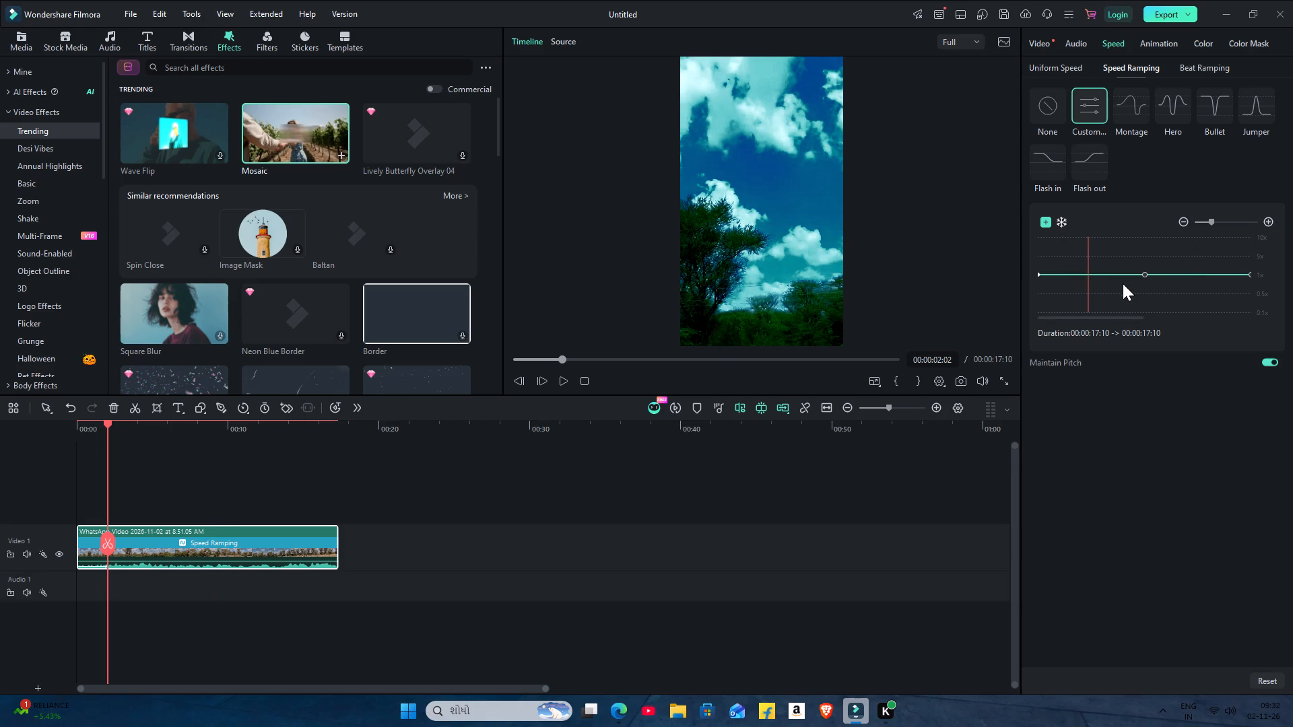
double_click(1264, 221)
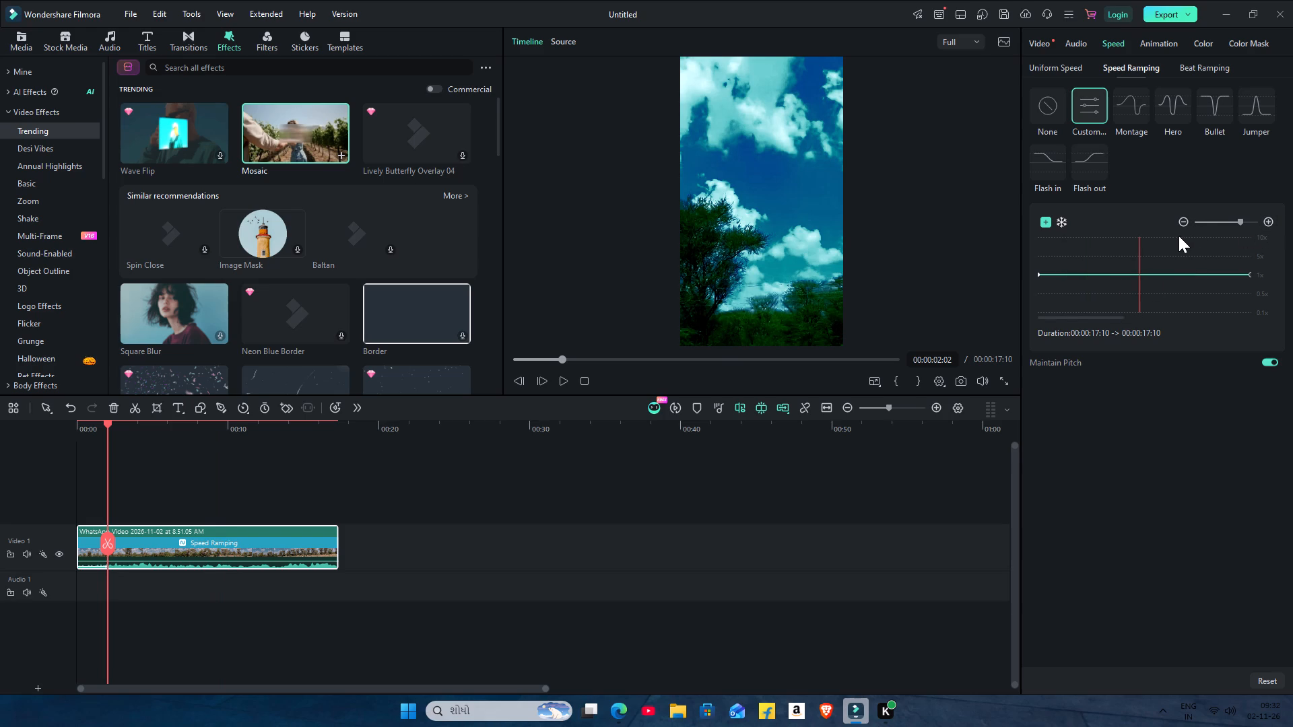
double_click(1178, 222)
click(1058, 275)
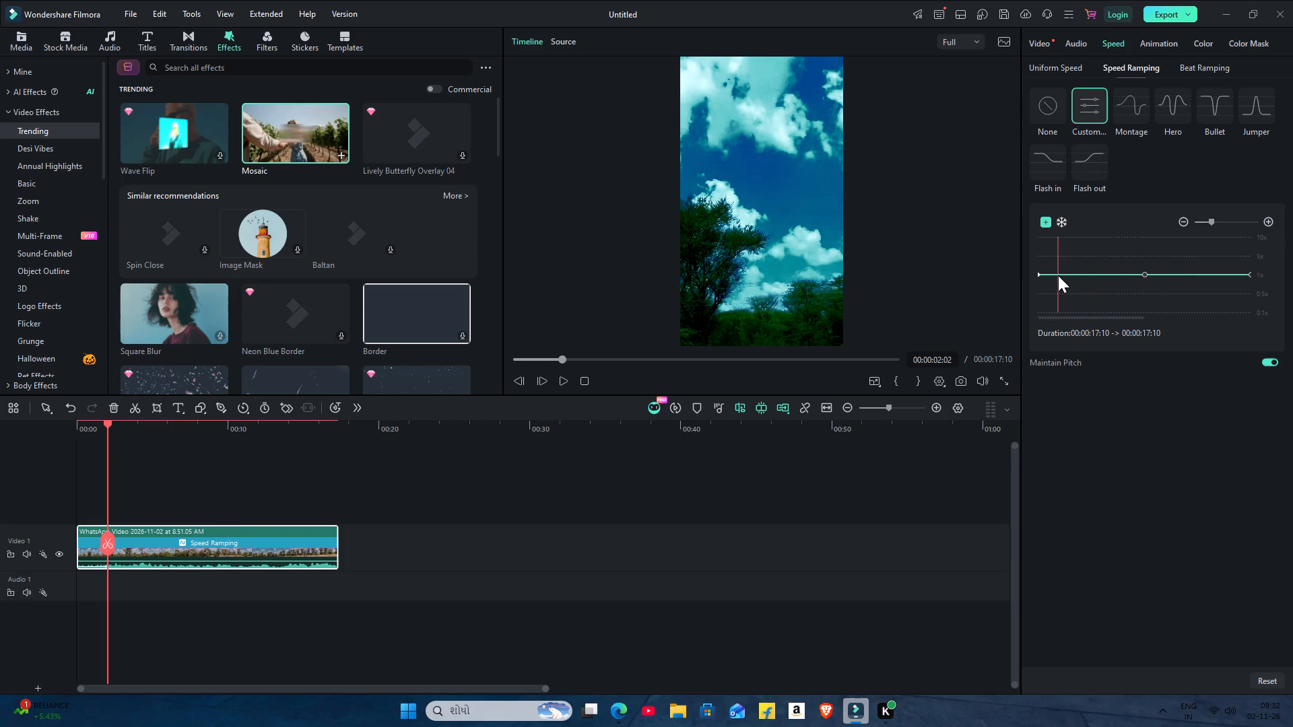
click(1184, 218)
click(1117, 270)
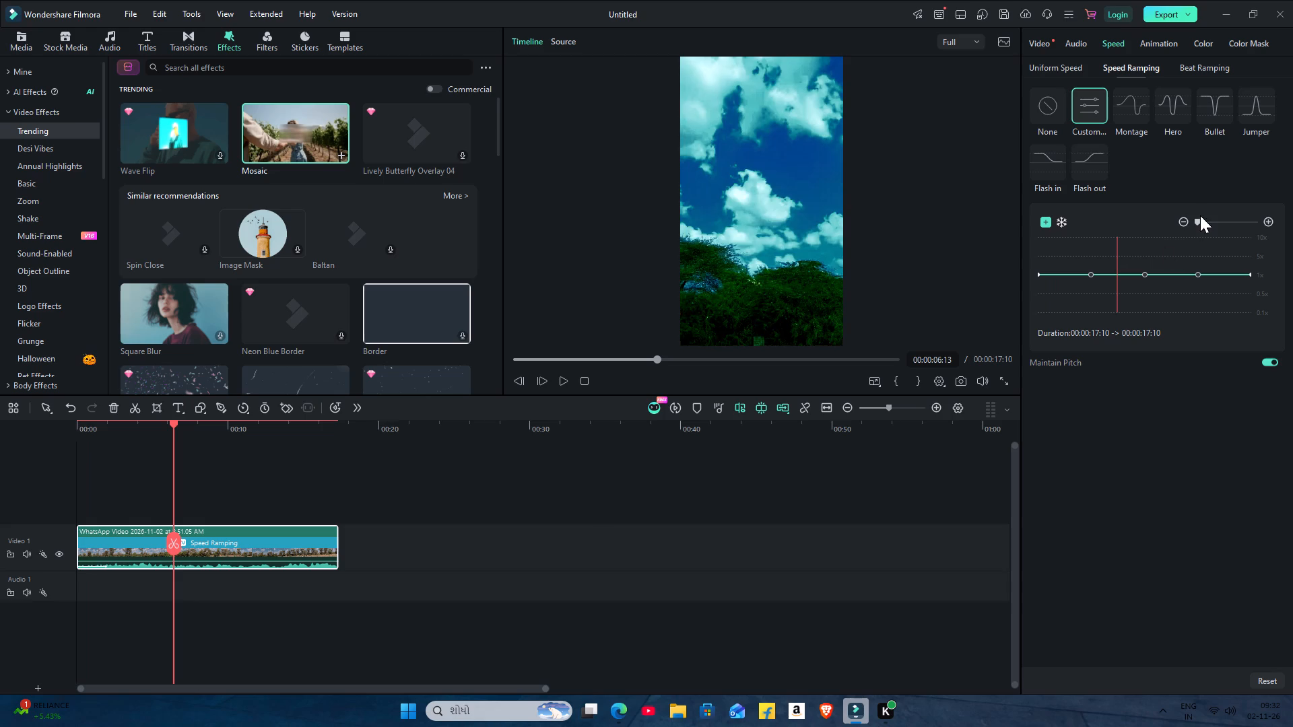
double_click(1185, 221)
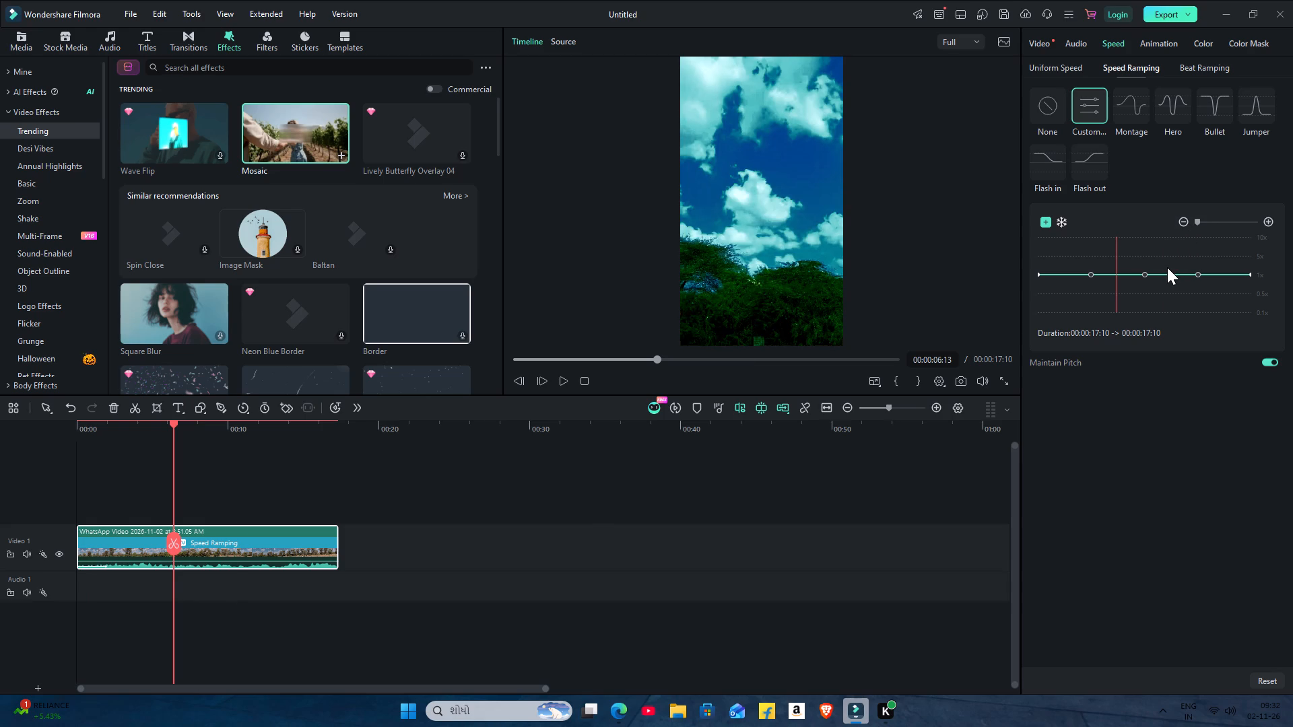
click(1167, 267)
click(1185, 217)
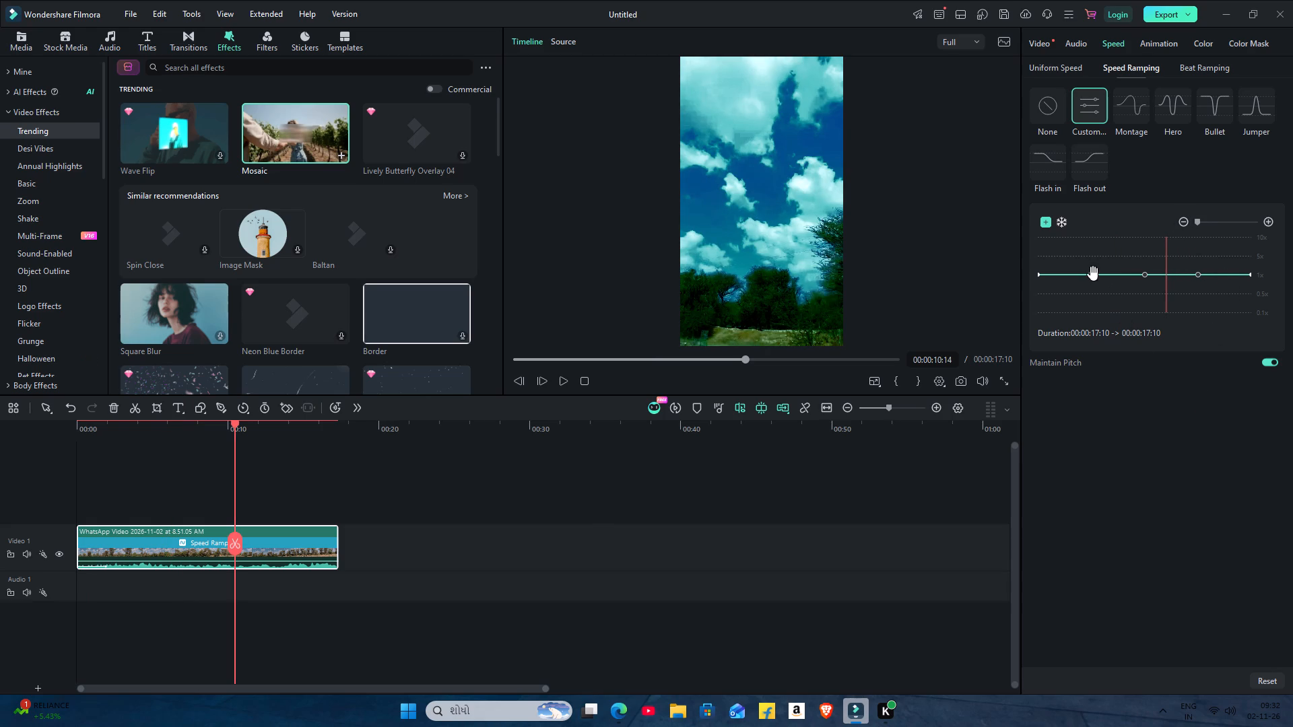
Lower the three middle points of the speed ramping curve below 1x, with the second at about 0.36x.
drag(1093, 273, 1082, 299)
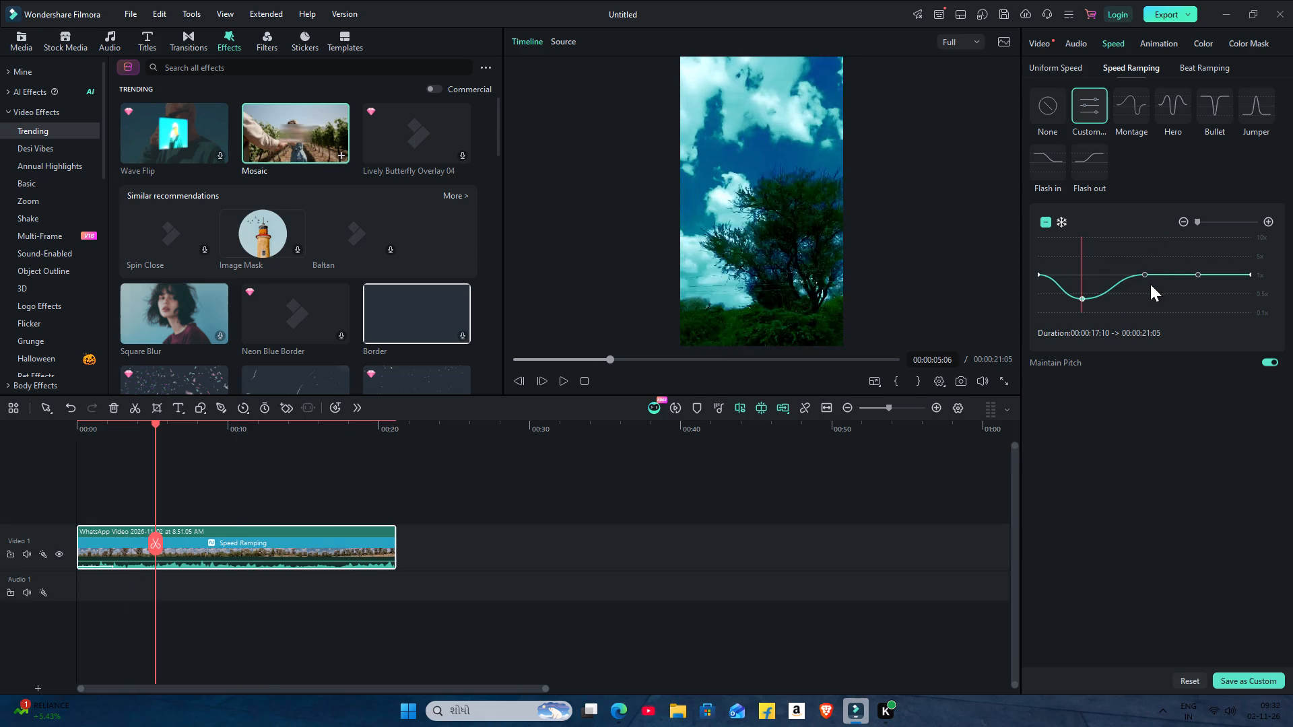
drag(1146, 277, 1154, 300)
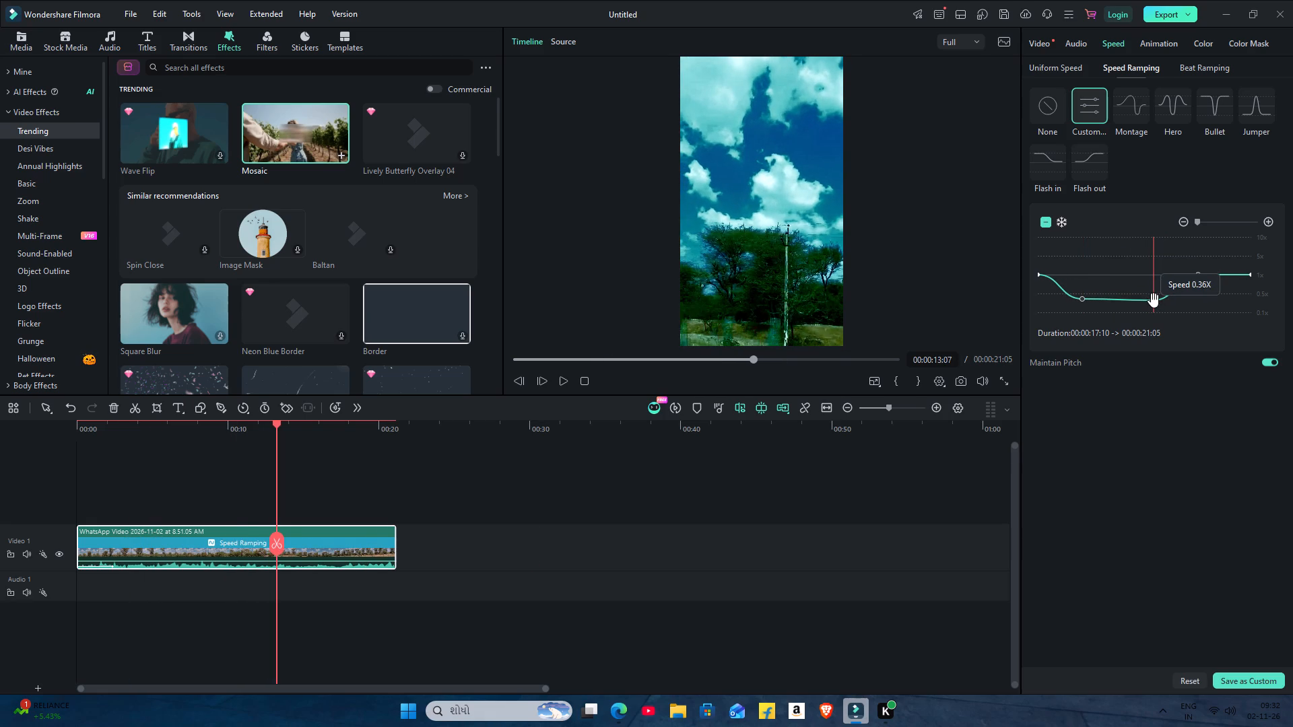
drag(1190, 277, 1195, 286)
click(1195, 286)
drag(1195, 274, 1202, 287)
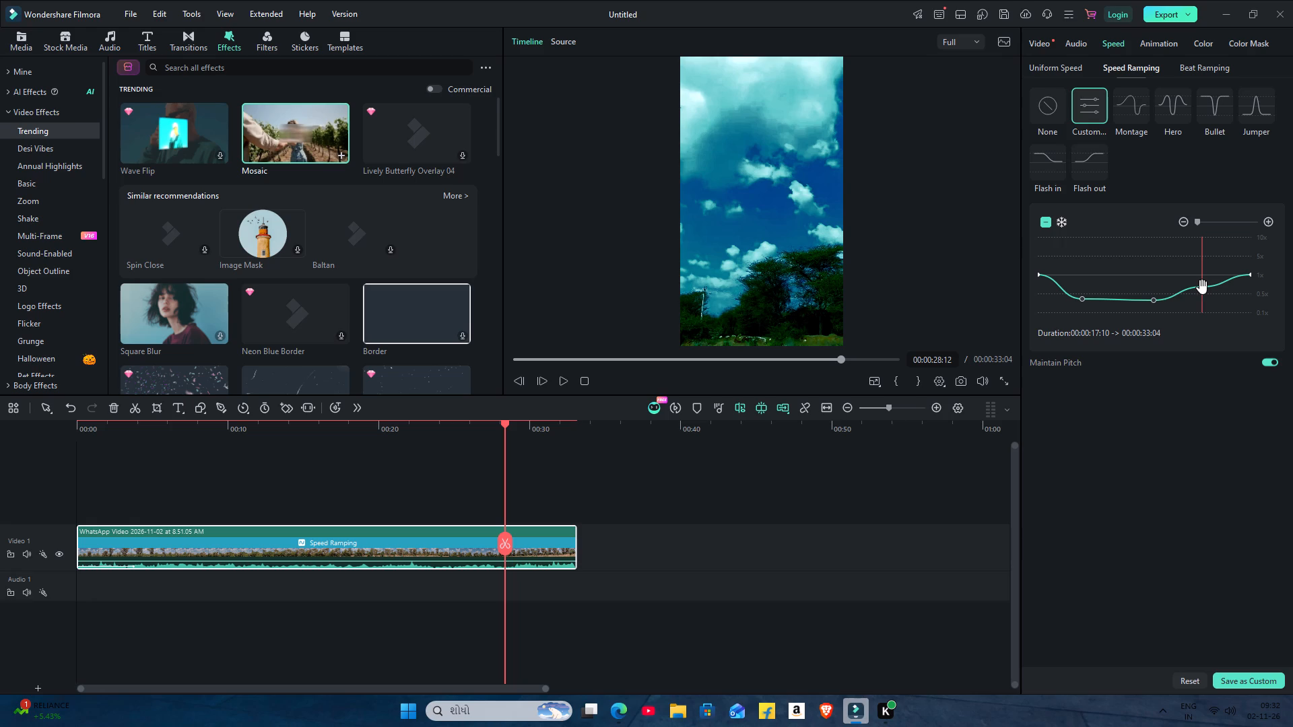
drag(1204, 284, 1207, 293)
click(1207, 293)
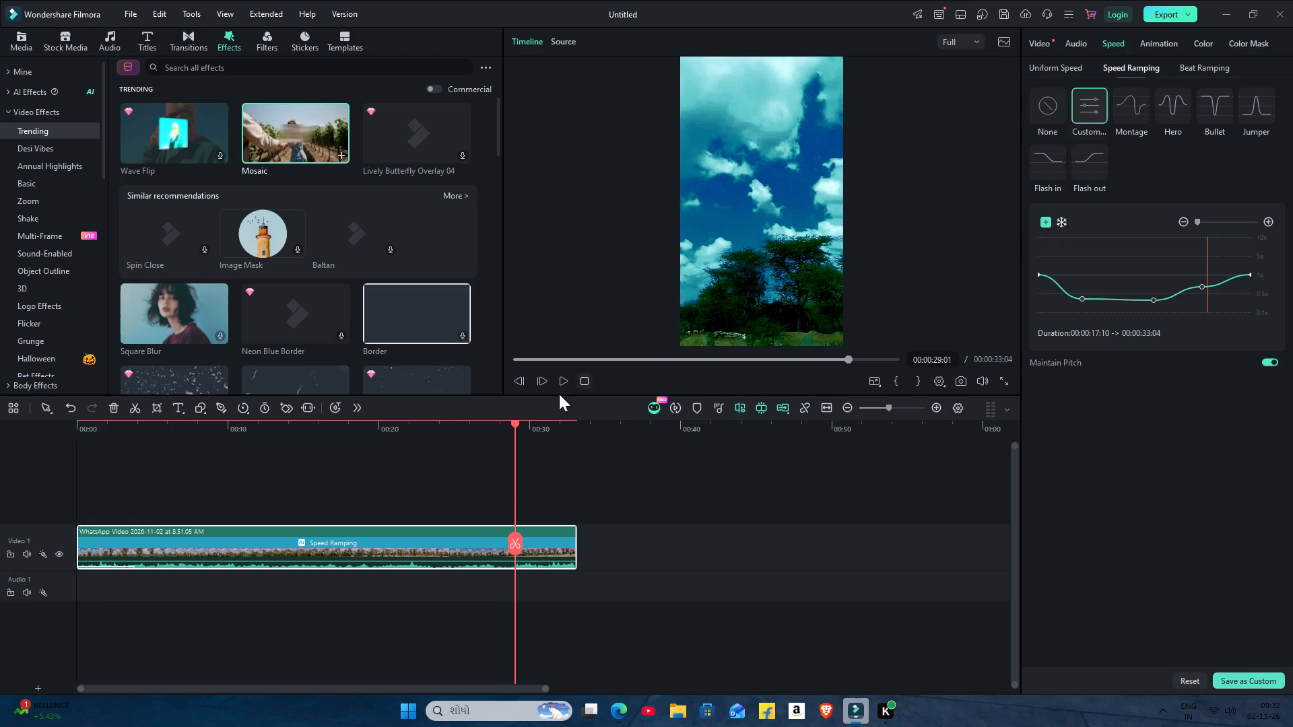
Play the speed-ramped clip from the beginning to check the slowed sections.
drag(511, 465, 1, 506)
double_click(552, 382)
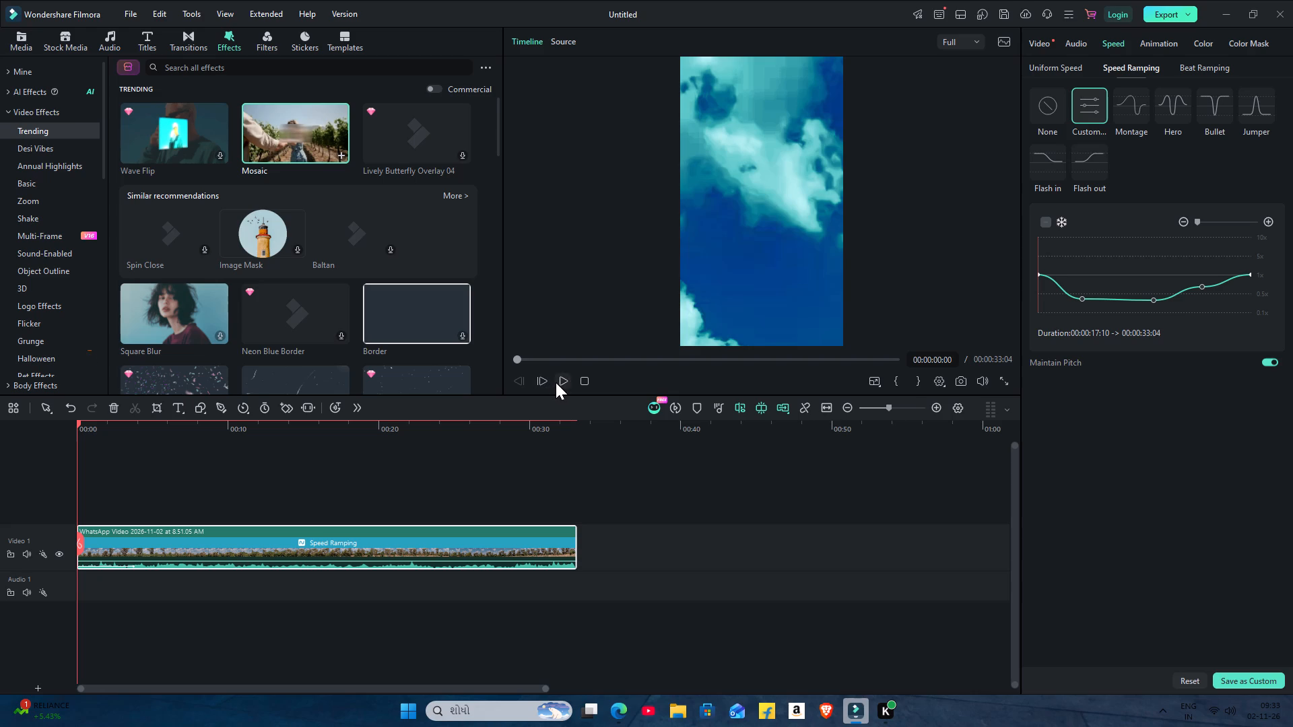
double_click(556, 382)
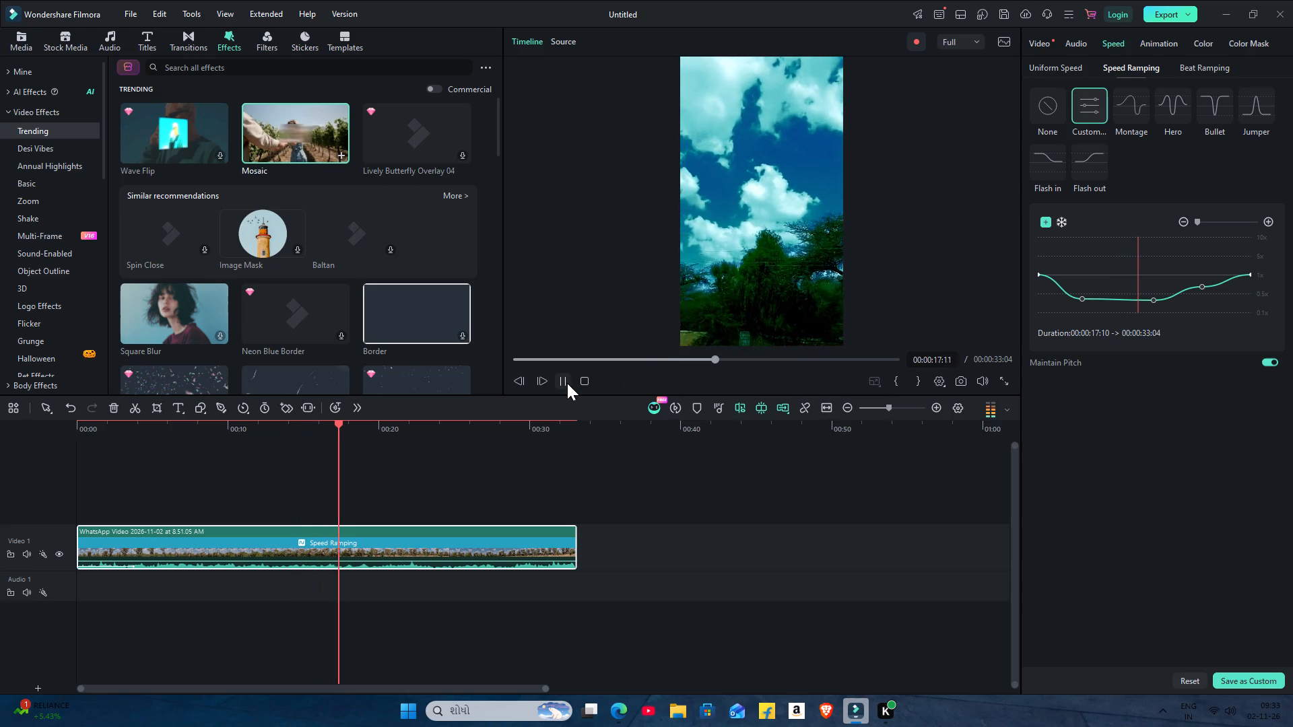
click(567, 383)
click(129, 537)
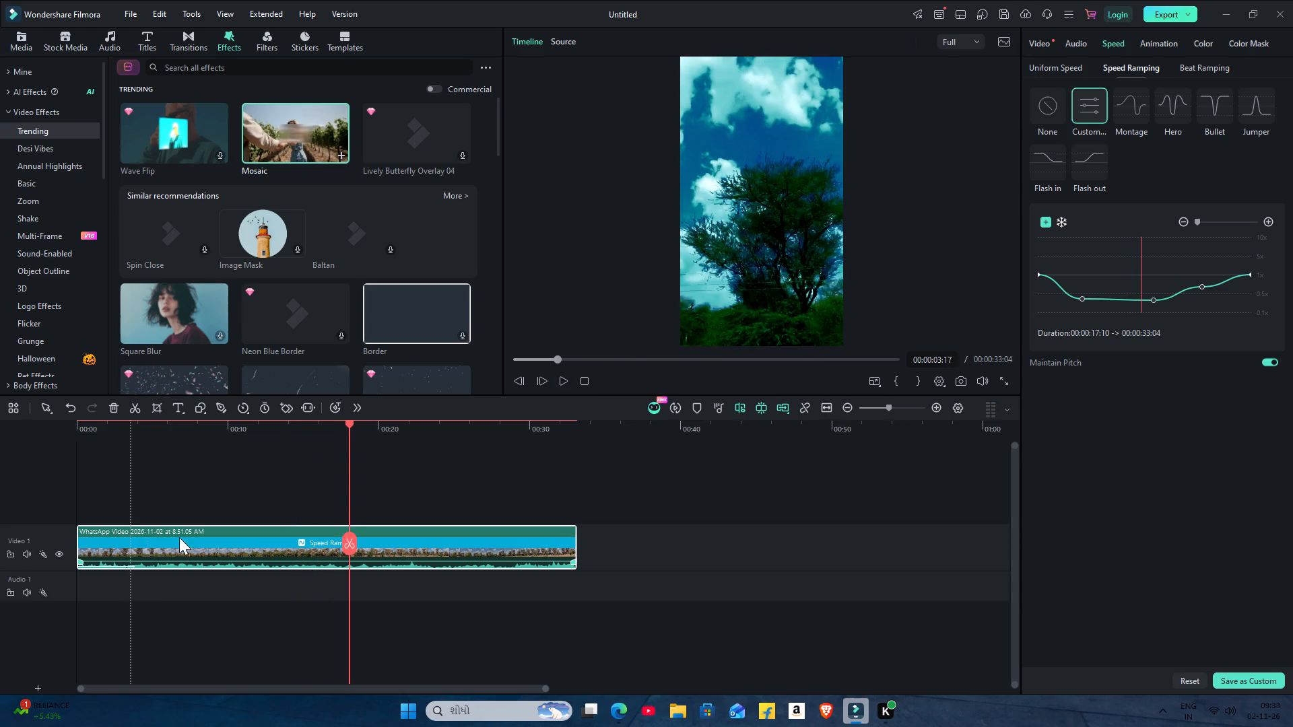
double_click(204, 526)
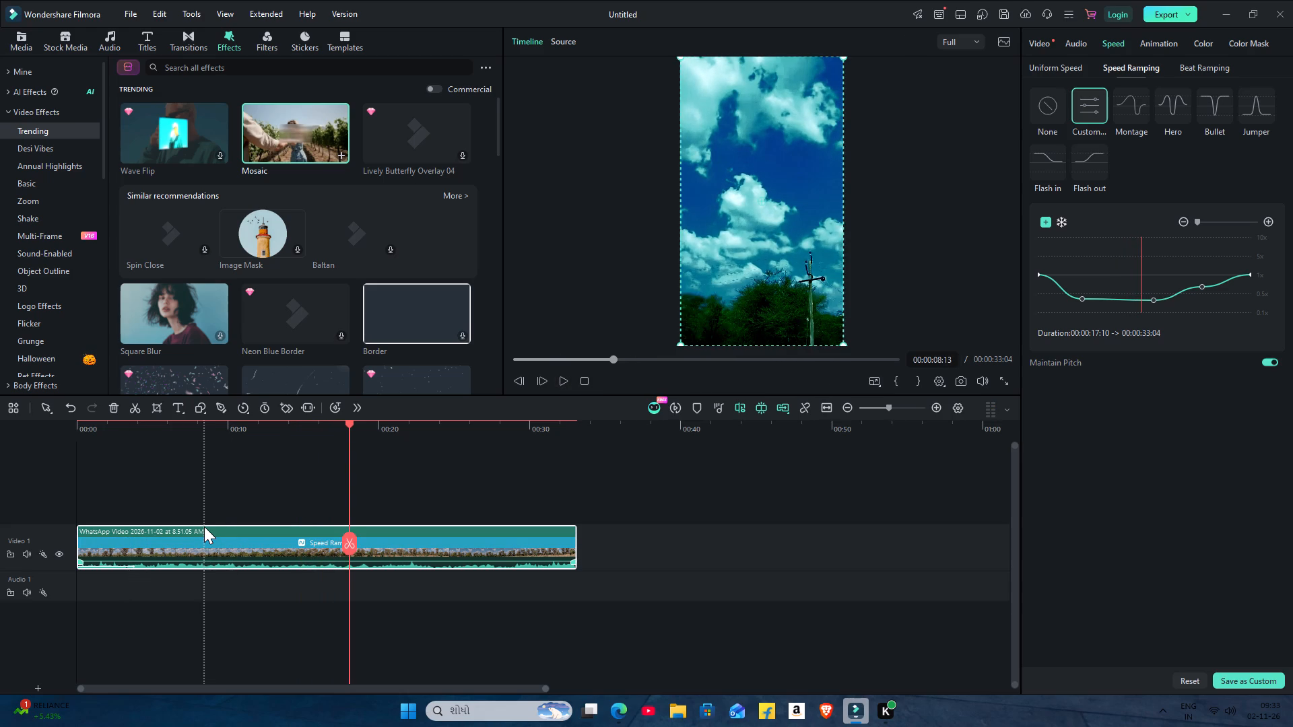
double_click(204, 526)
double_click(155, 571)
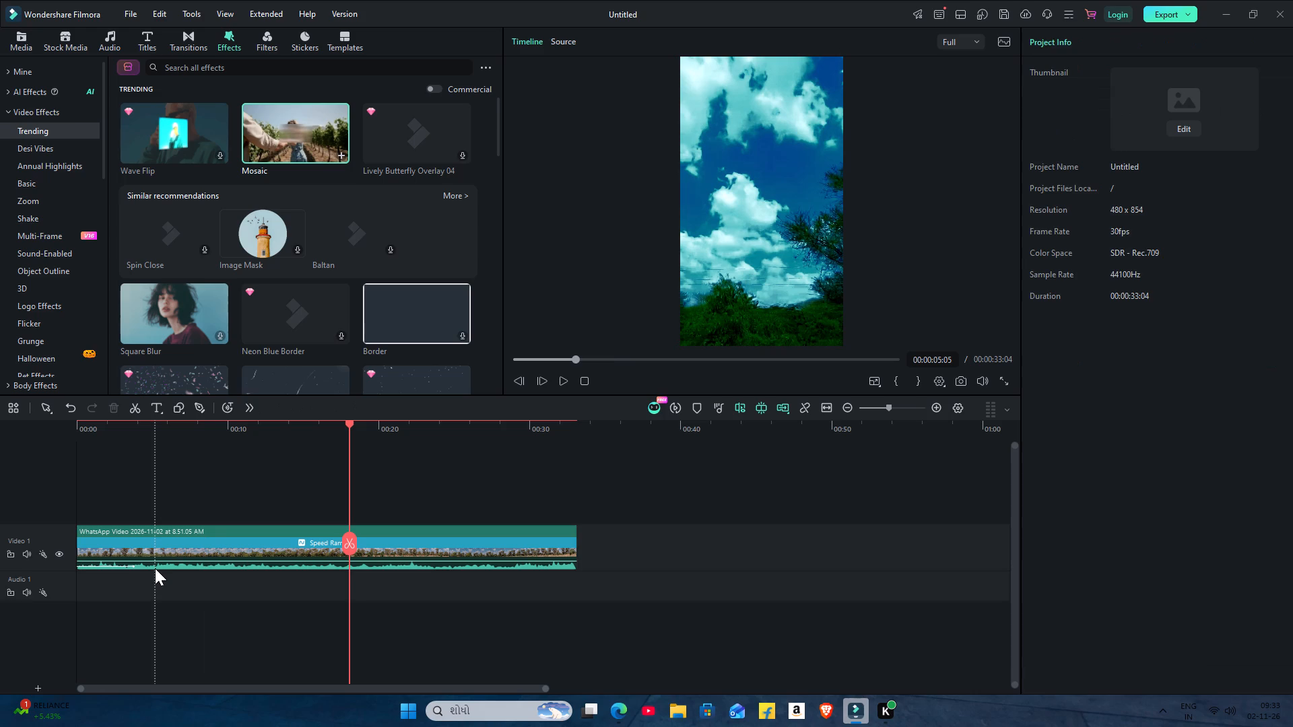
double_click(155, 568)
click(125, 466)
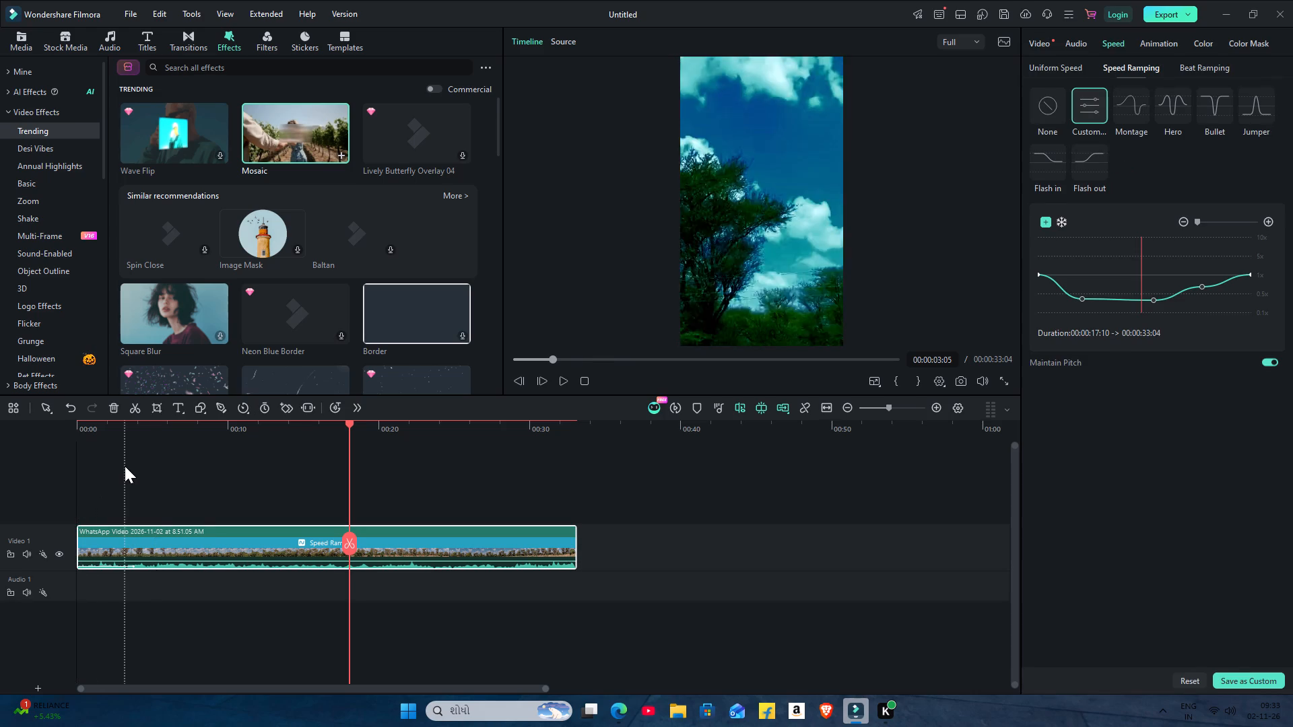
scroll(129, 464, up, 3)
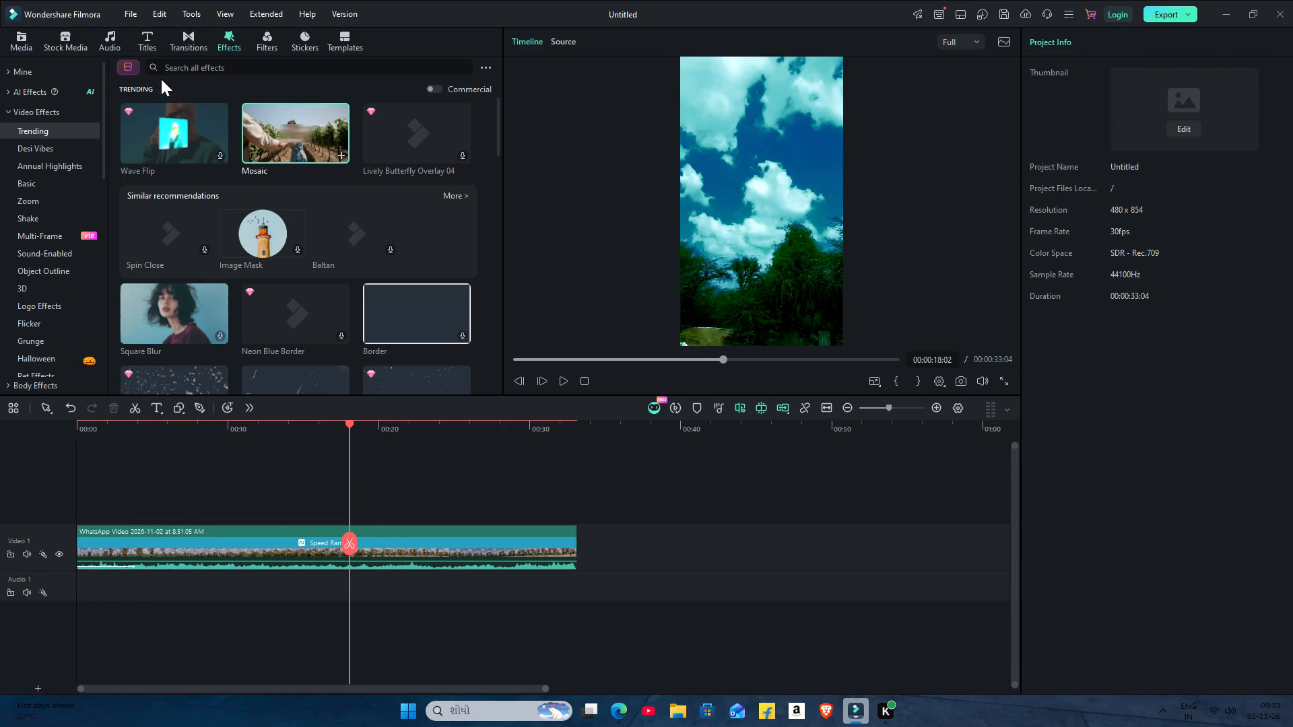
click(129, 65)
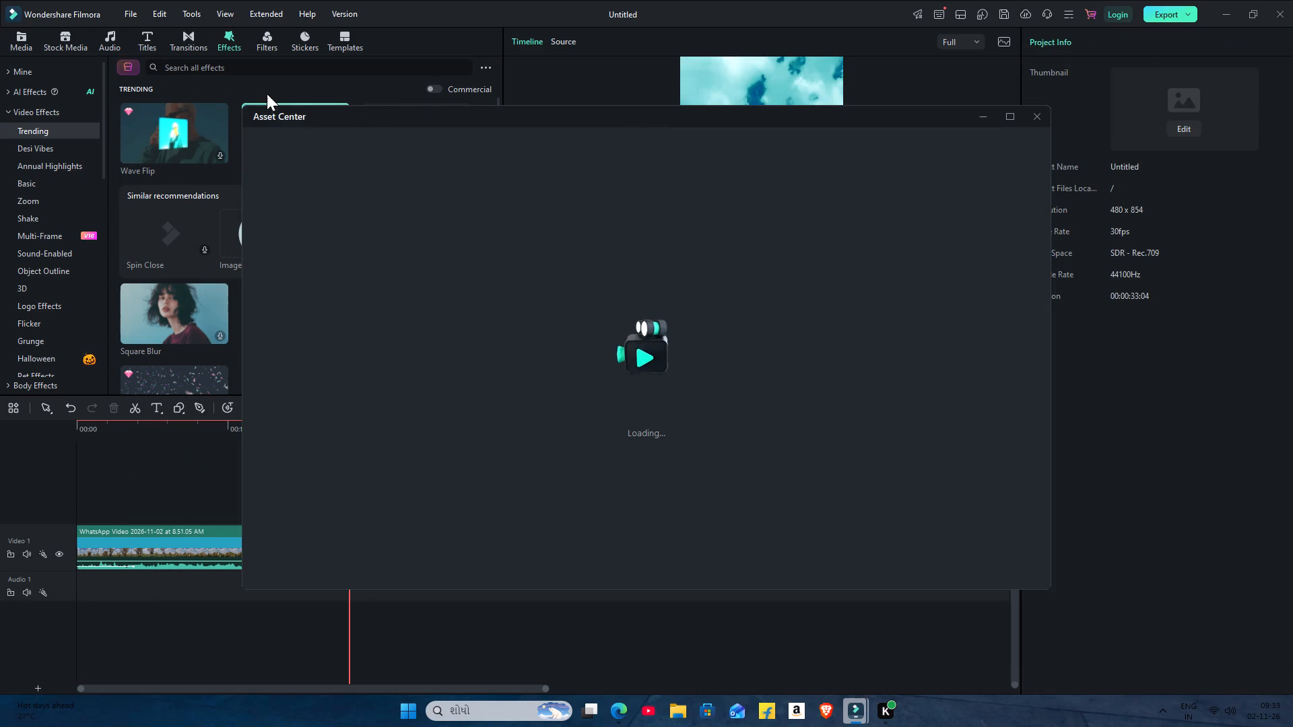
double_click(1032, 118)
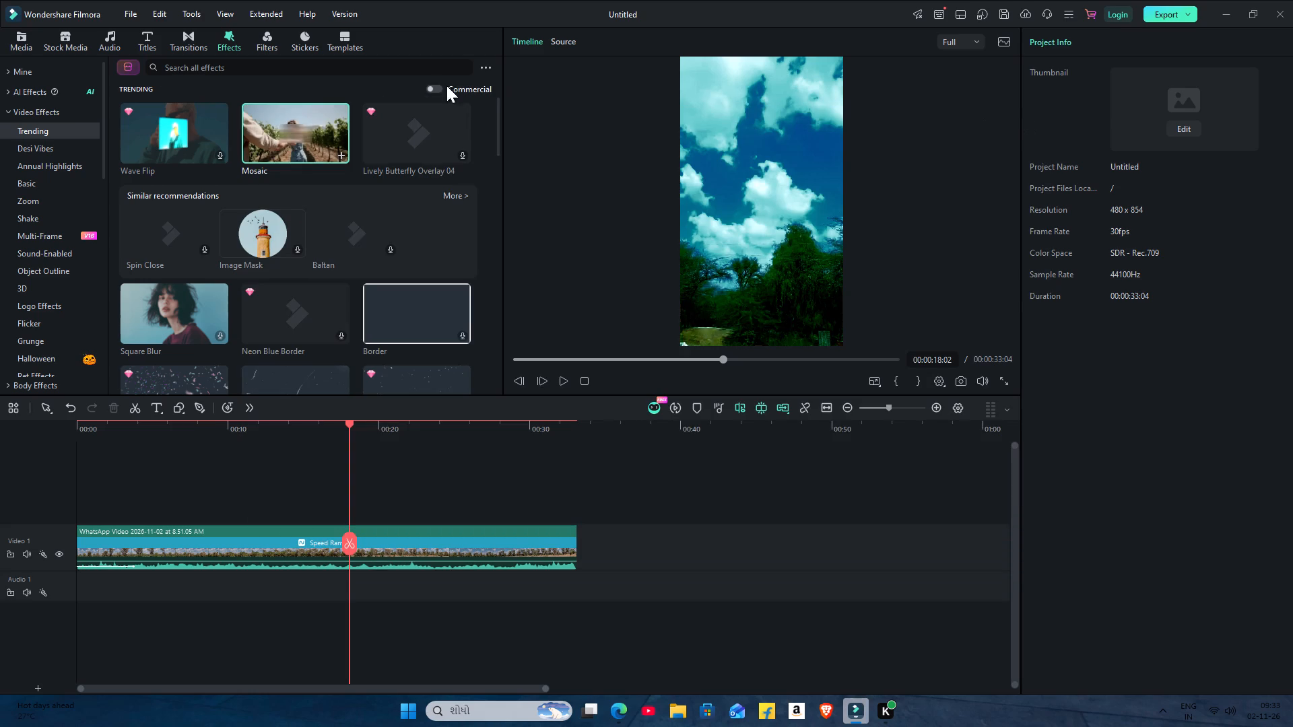
Preview the trending Mosaic video effect.
click(283, 146)
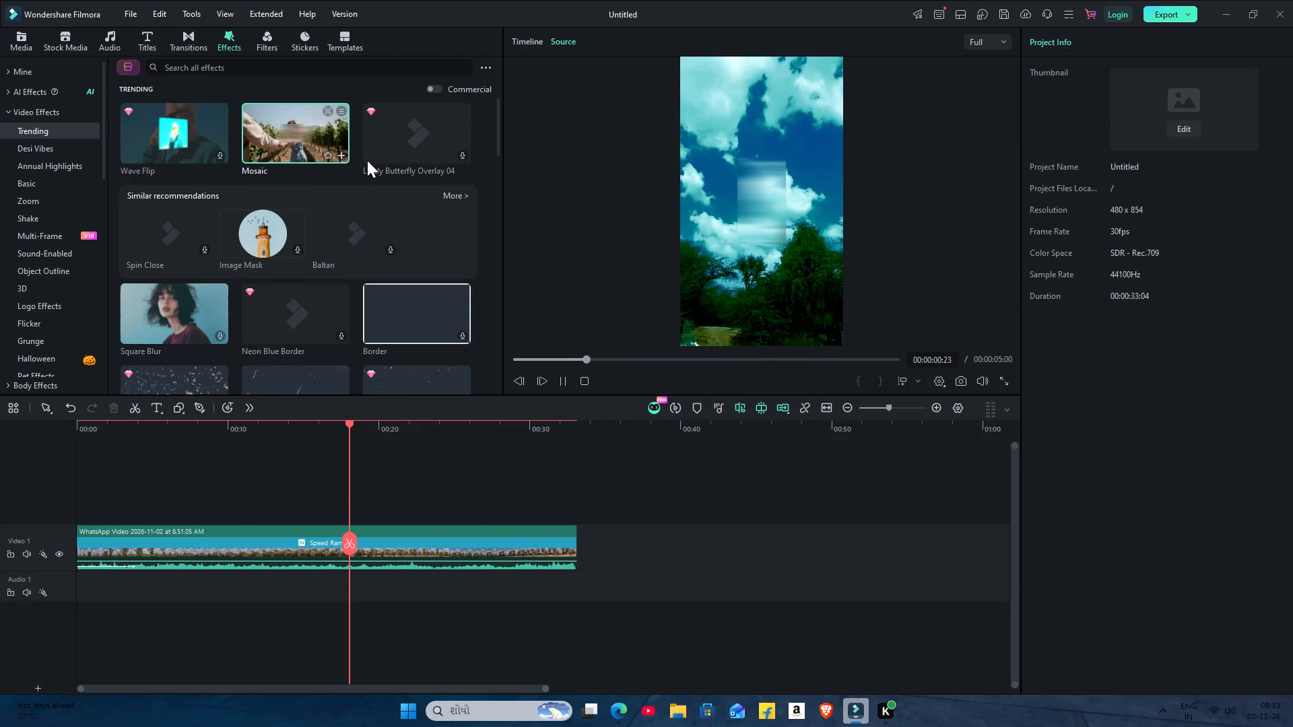
click(292, 137)
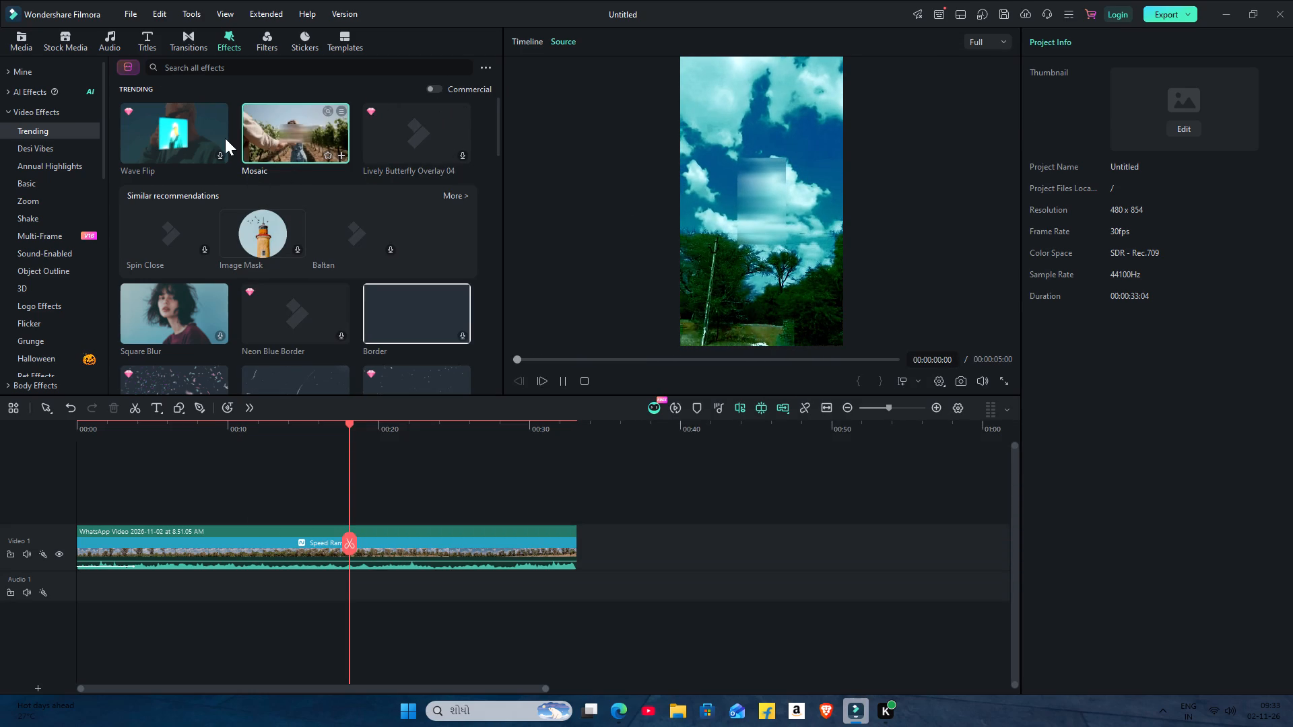
Look through the Transitions library and the trending AI Effects category.
click(185, 36)
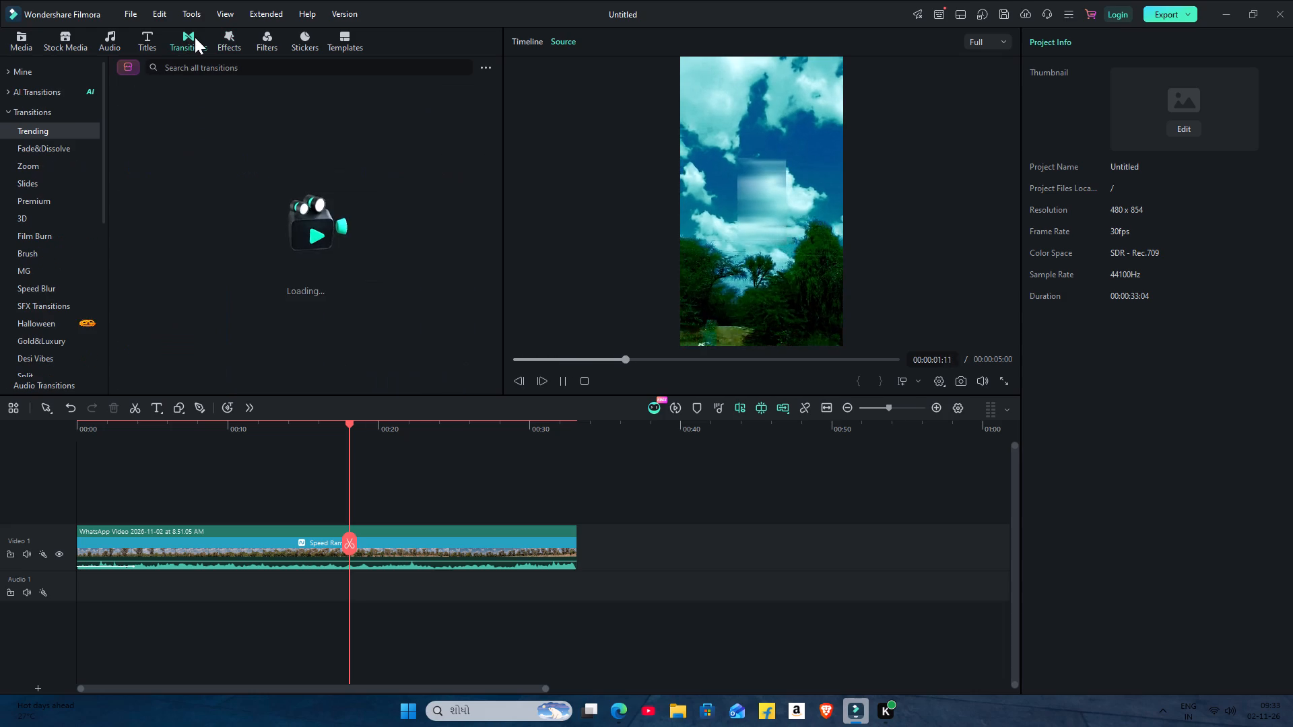
double_click(222, 41)
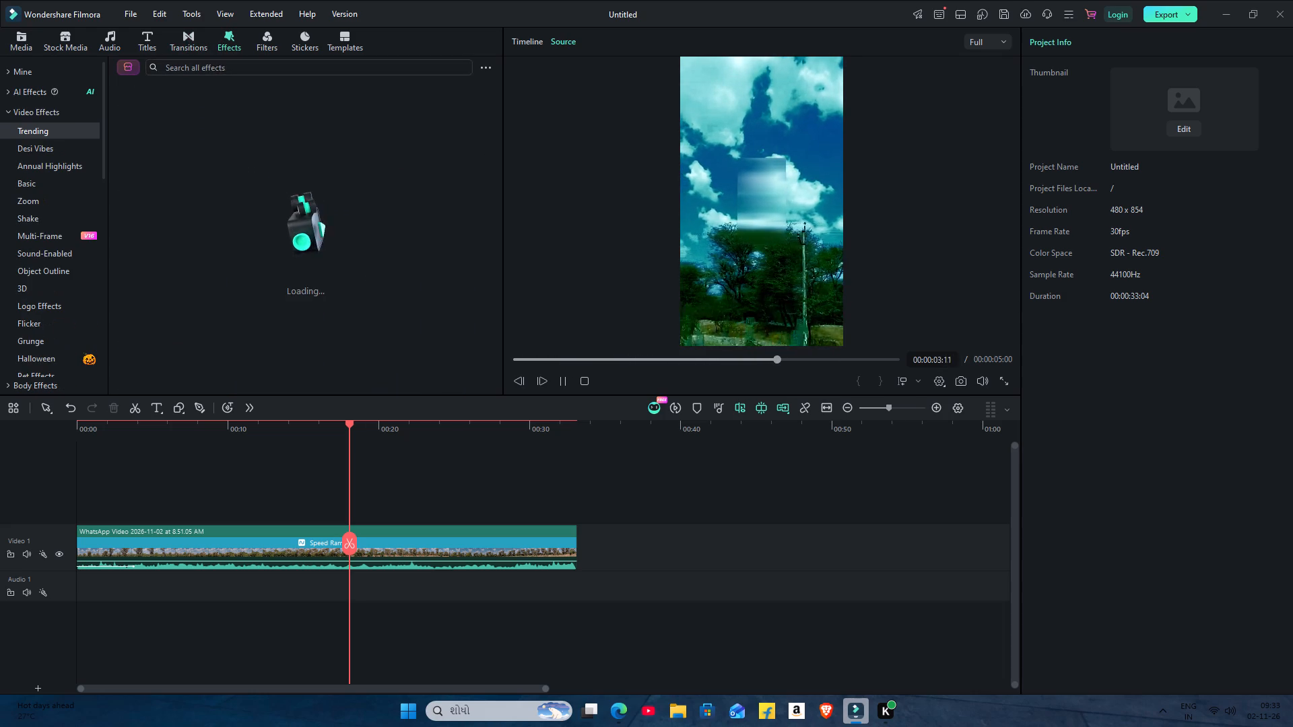
double_click(52, 92)
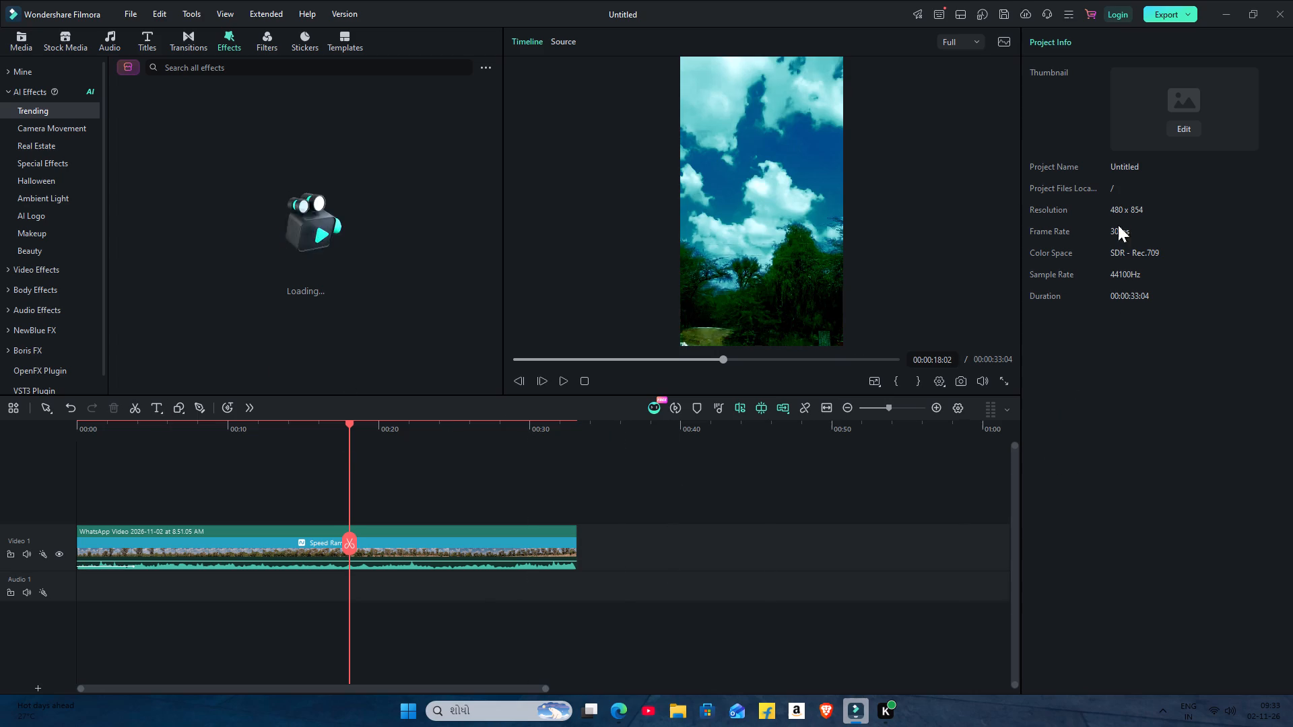
Lower the WhatsApp clip's audio volume to its minimum, -∞ dB.
double_click(263, 555)
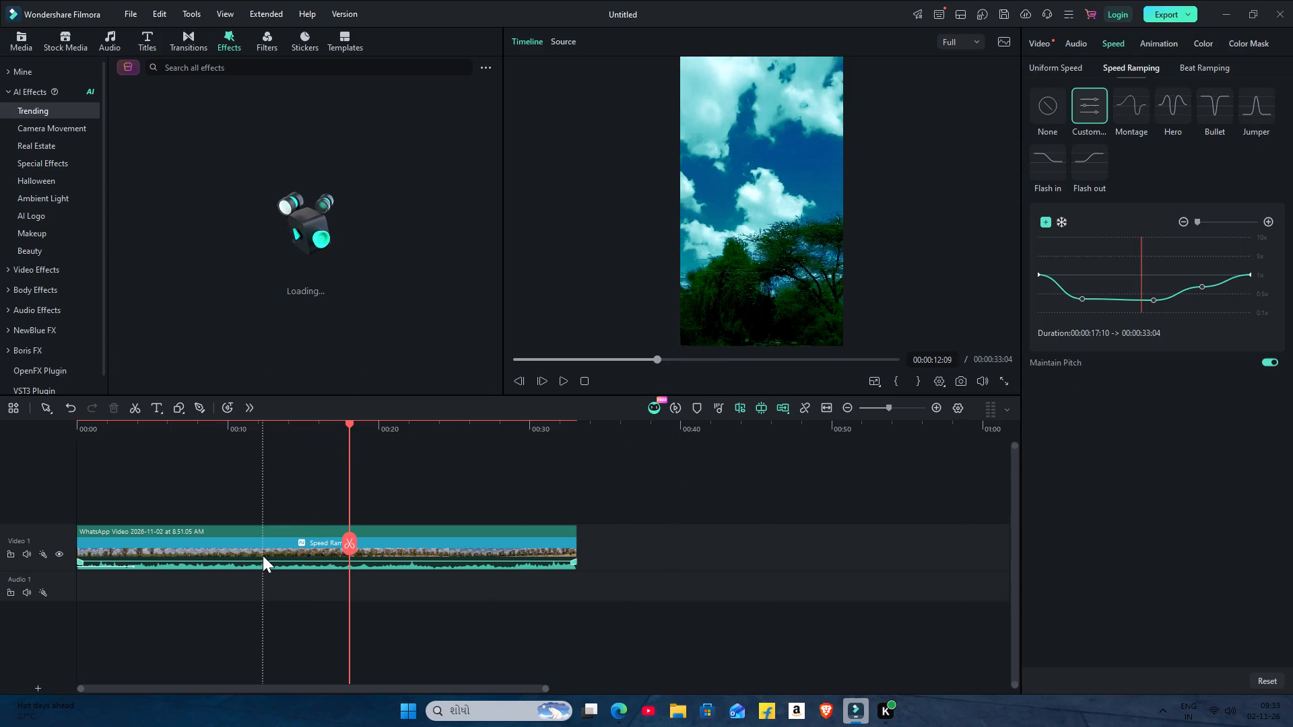
double_click(1069, 34)
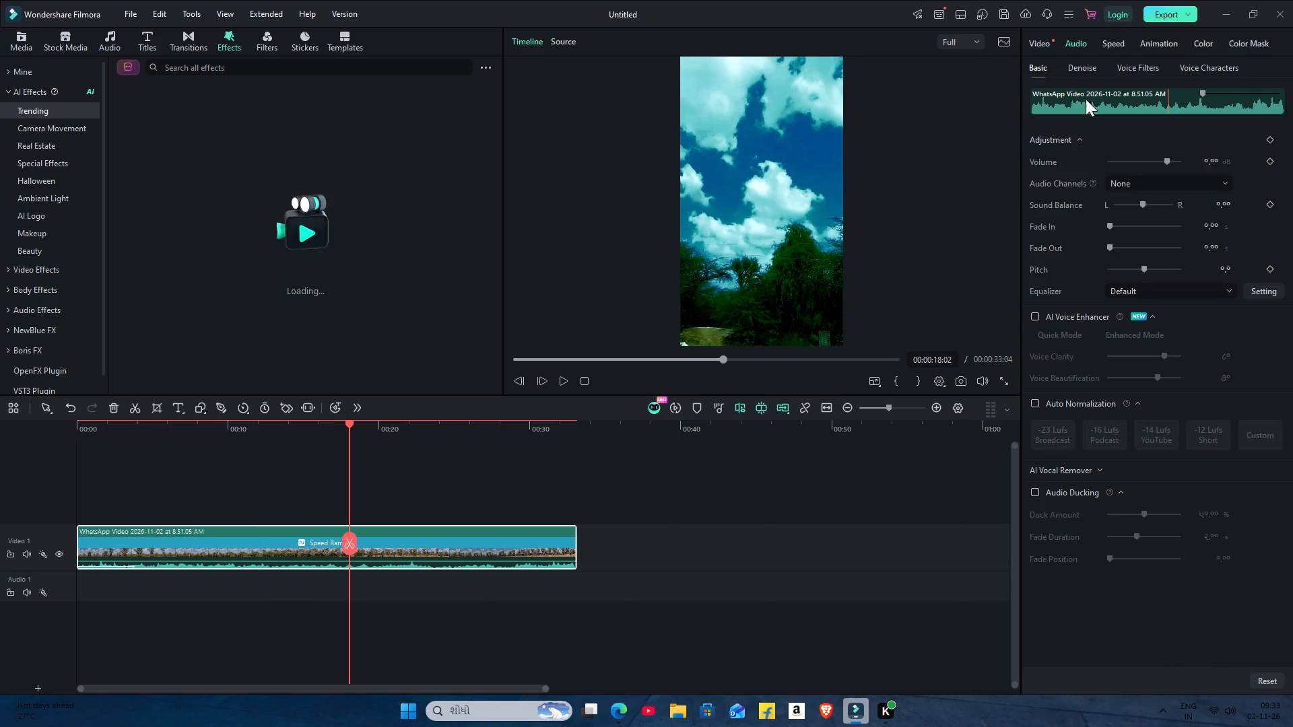
drag(1154, 151, 1064, 176)
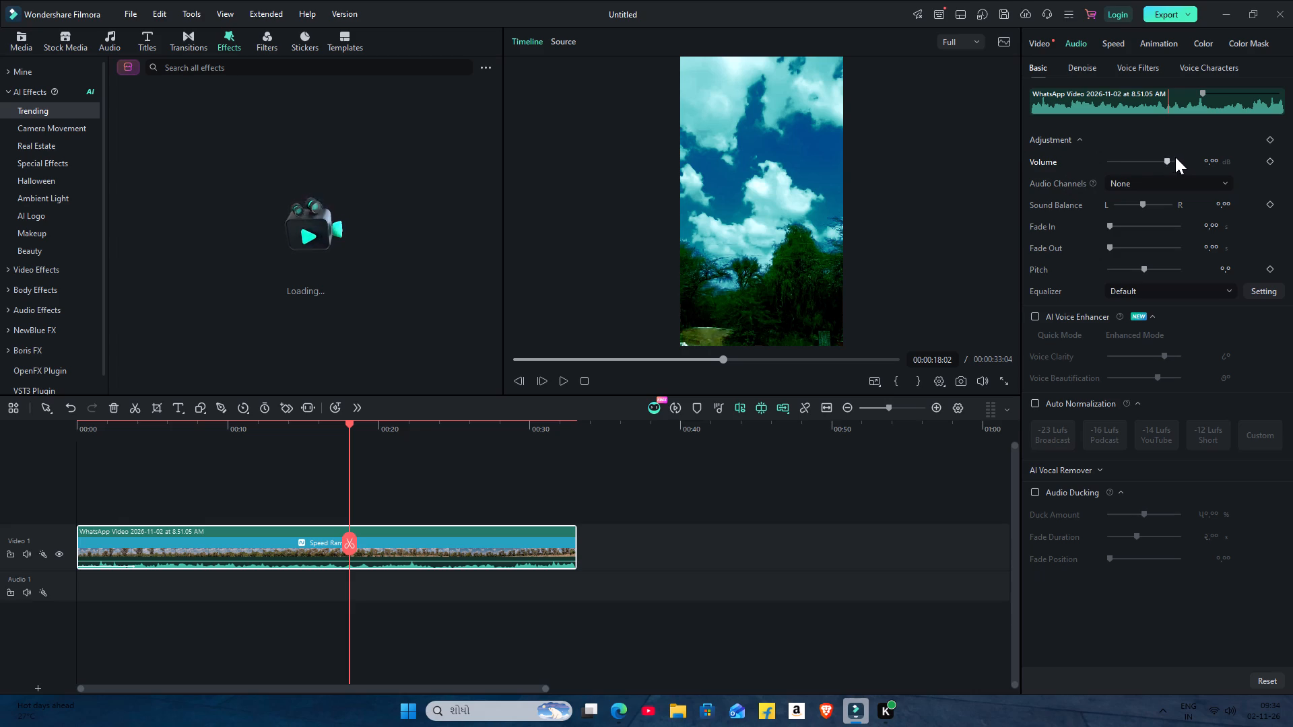
drag(1167, 156, 1141, 160)
click(1139, 160)
click(1119, 160)
drag(1119, 160, 1088, 165)
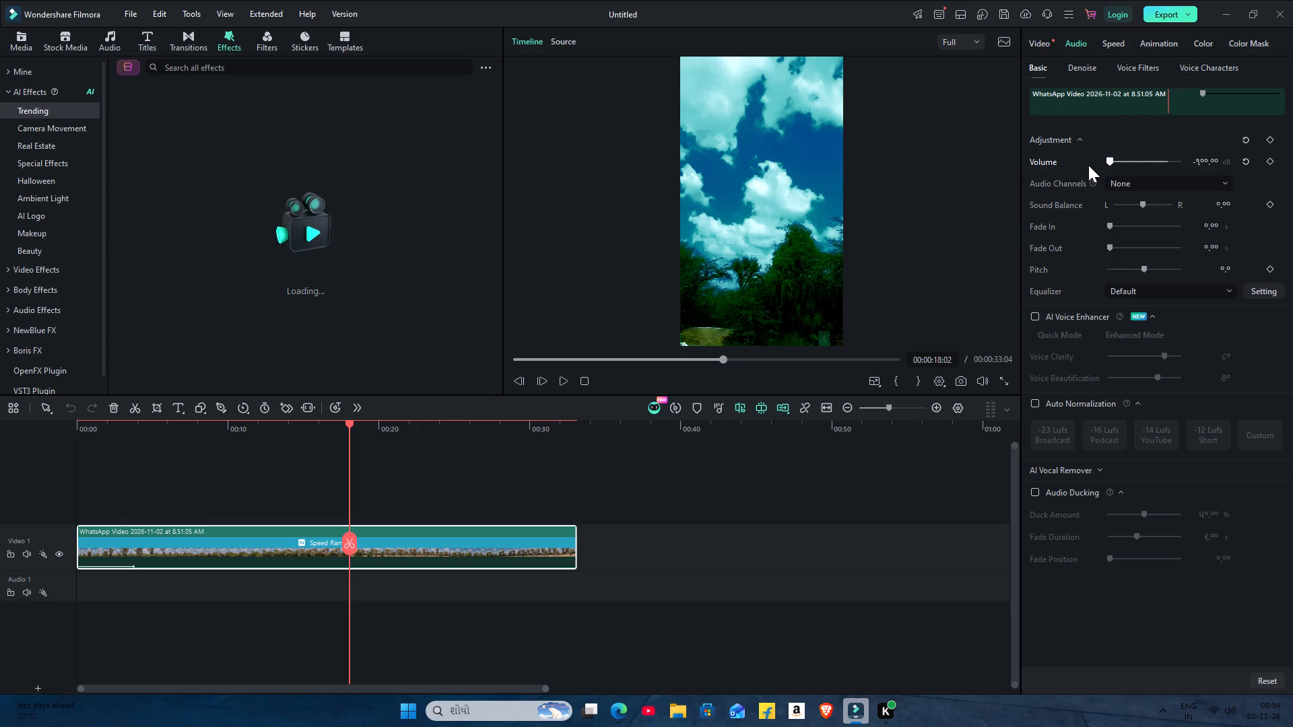
double_click(548, 390)
Trim the clip's beginning by splitting it at 00:00:03:28 and deleting the segment before the cut.
click(100, 549)
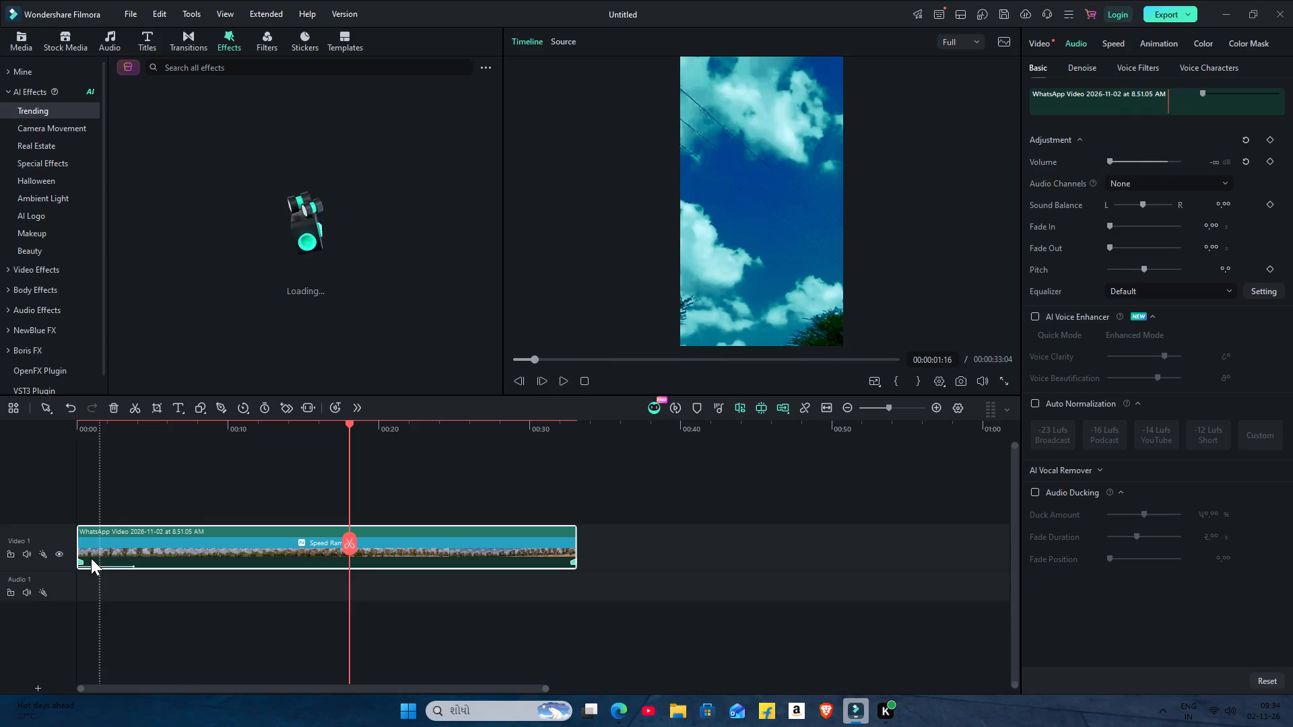
click(74, 546)
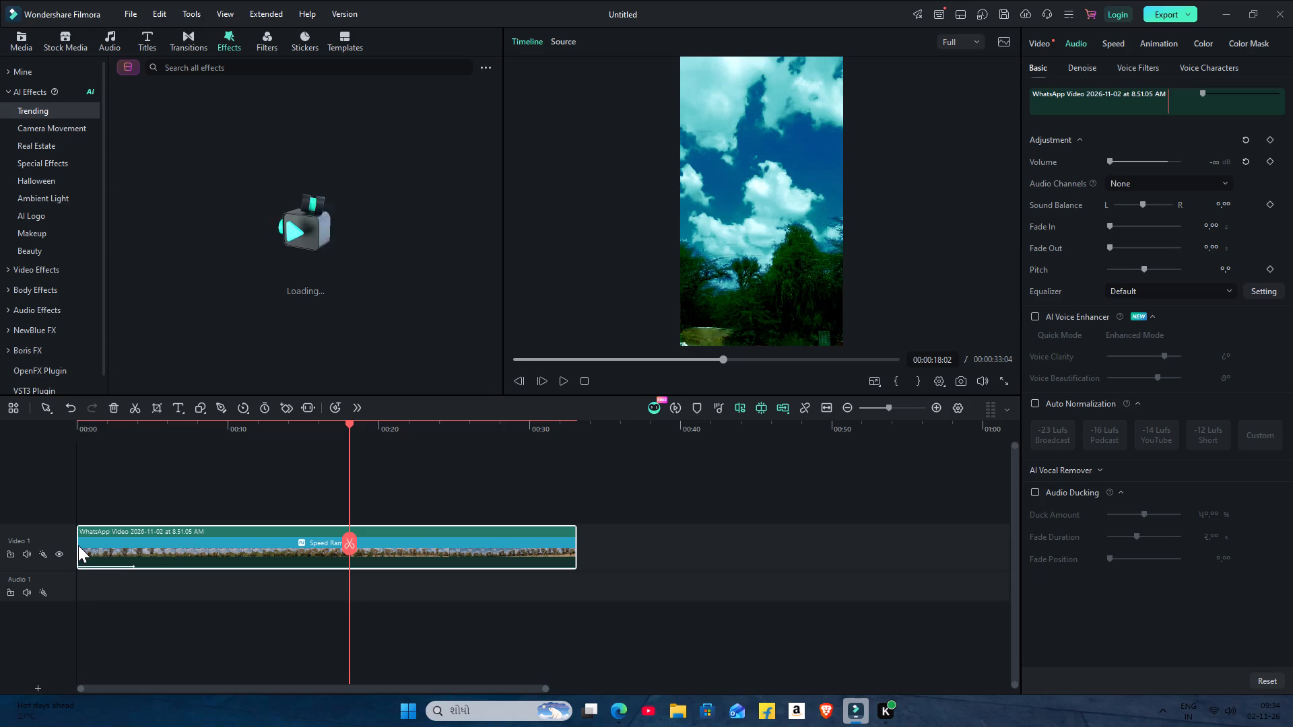
click(145, 542)
right_click(145, 543)
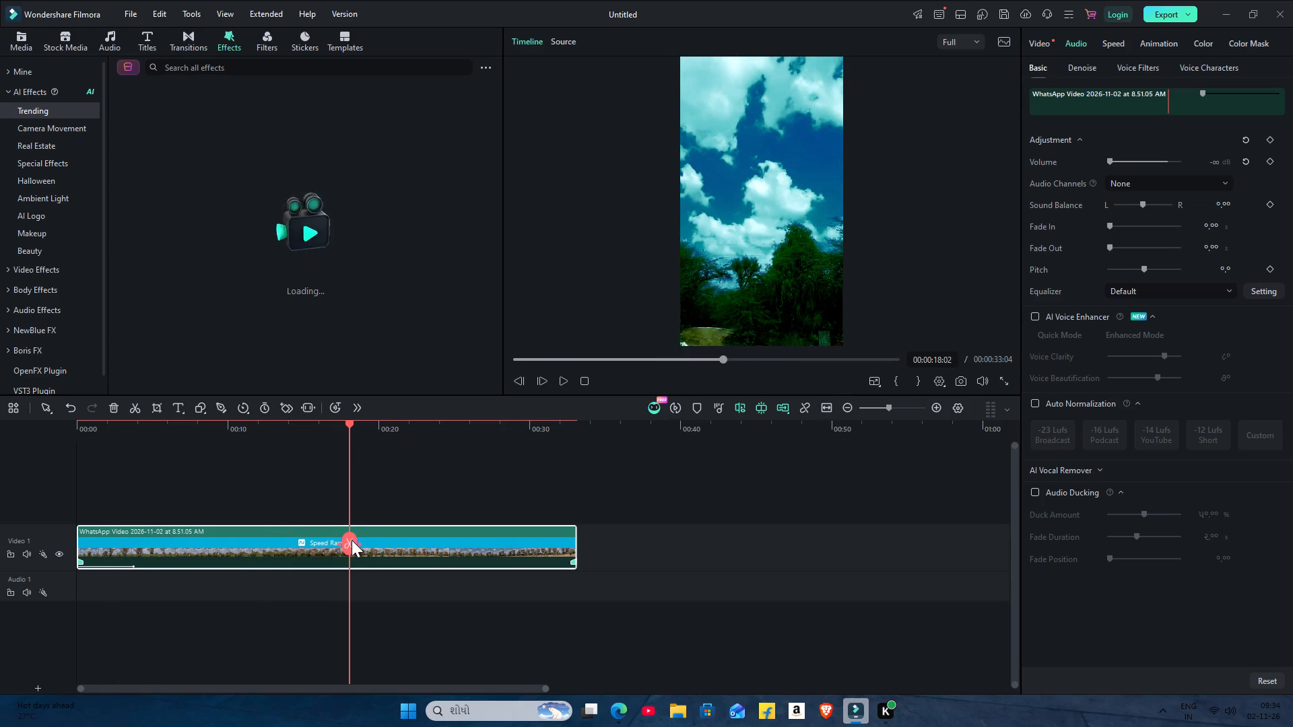
drag(349, 540, 136, 552)
click(136, 552)
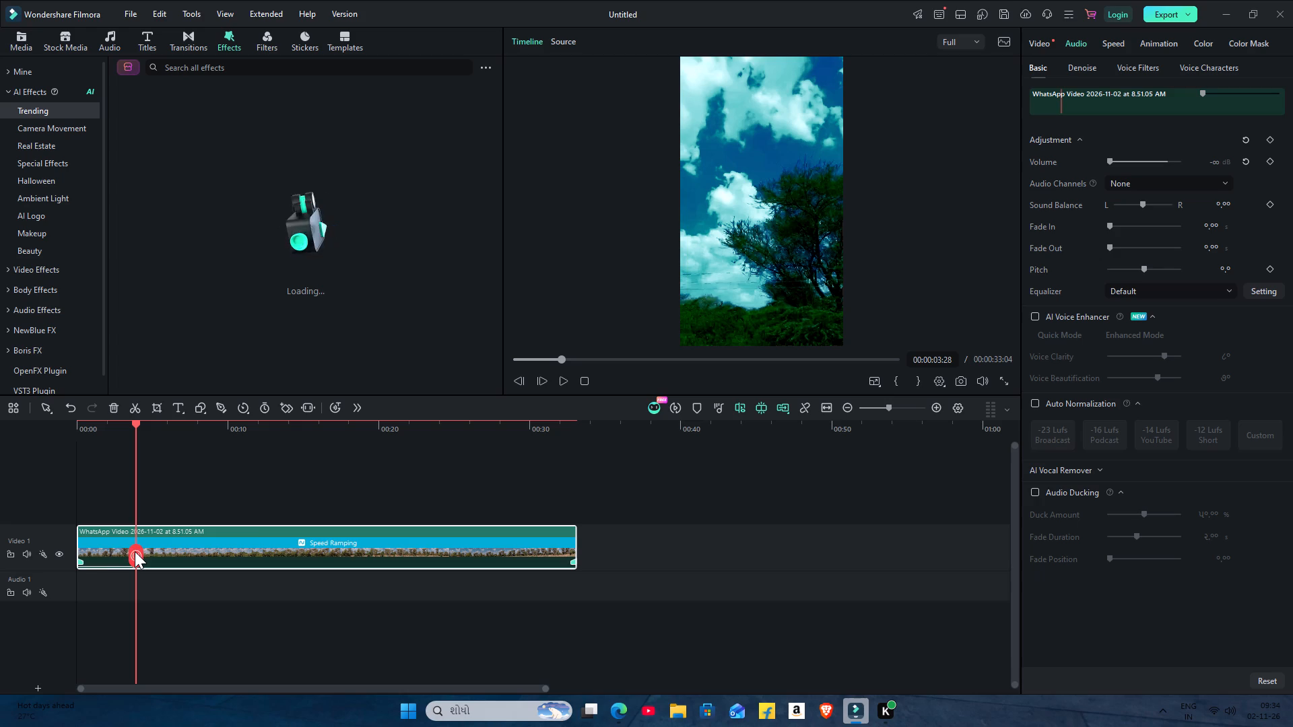
click(91, 547)
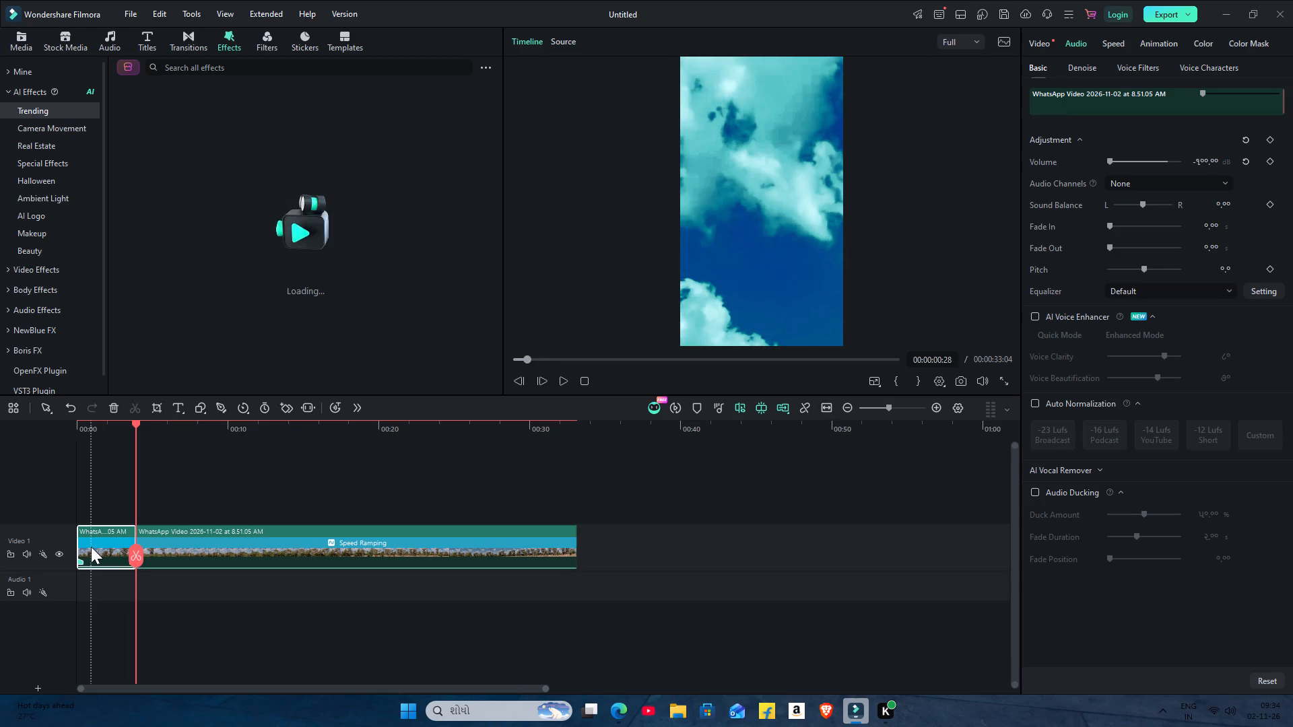
click(118, 410)
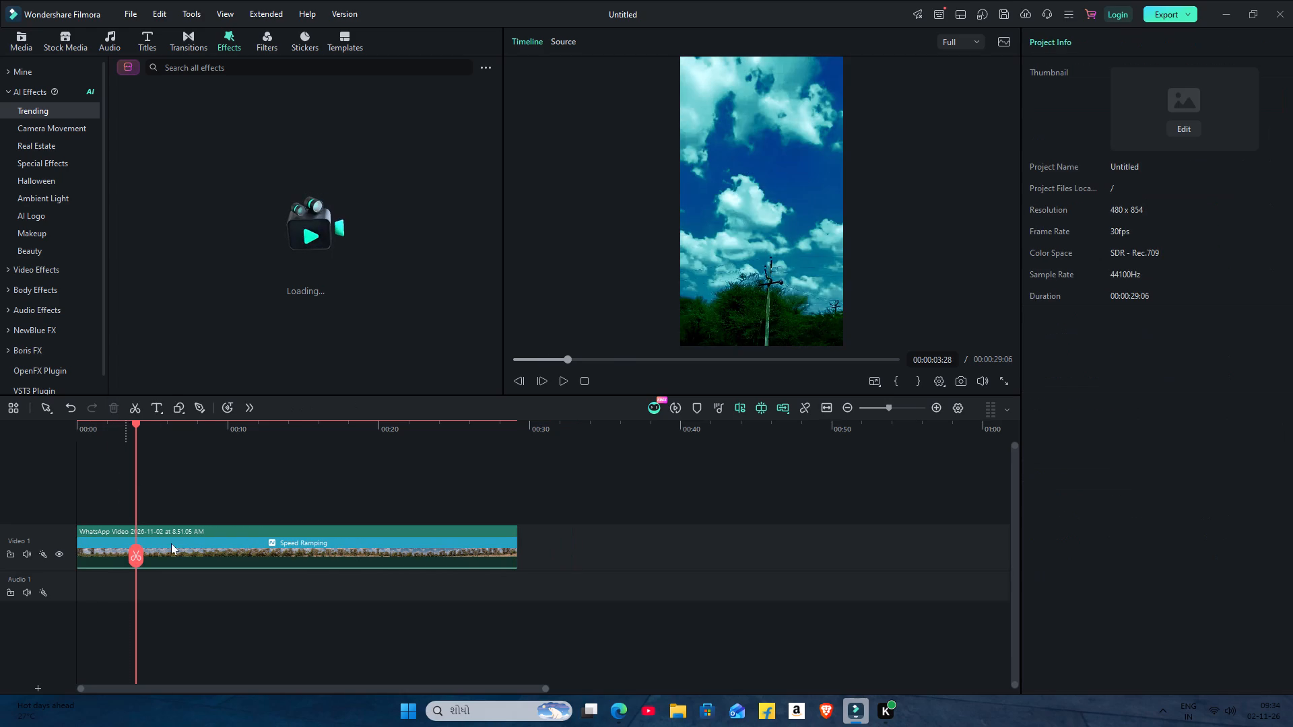
Play the trimmed clip from the beginning.
double_click(116, 549)
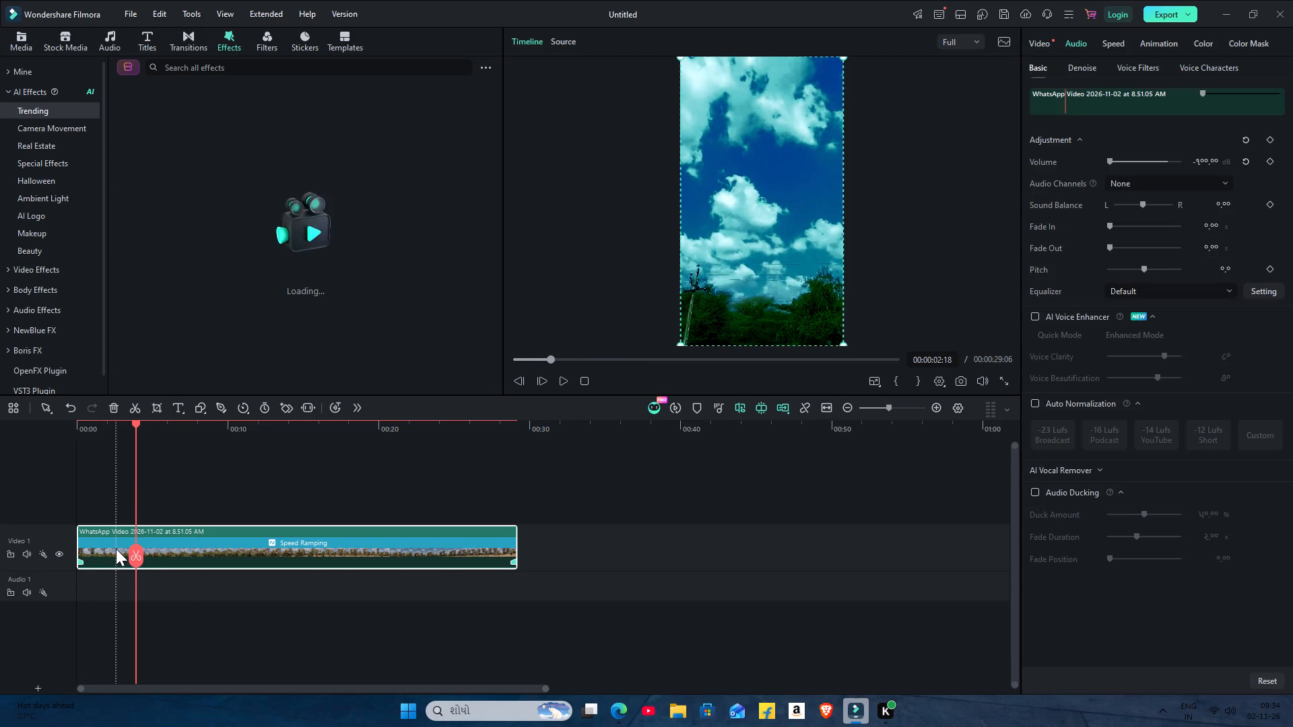
drag(138, 556, 20, 565)
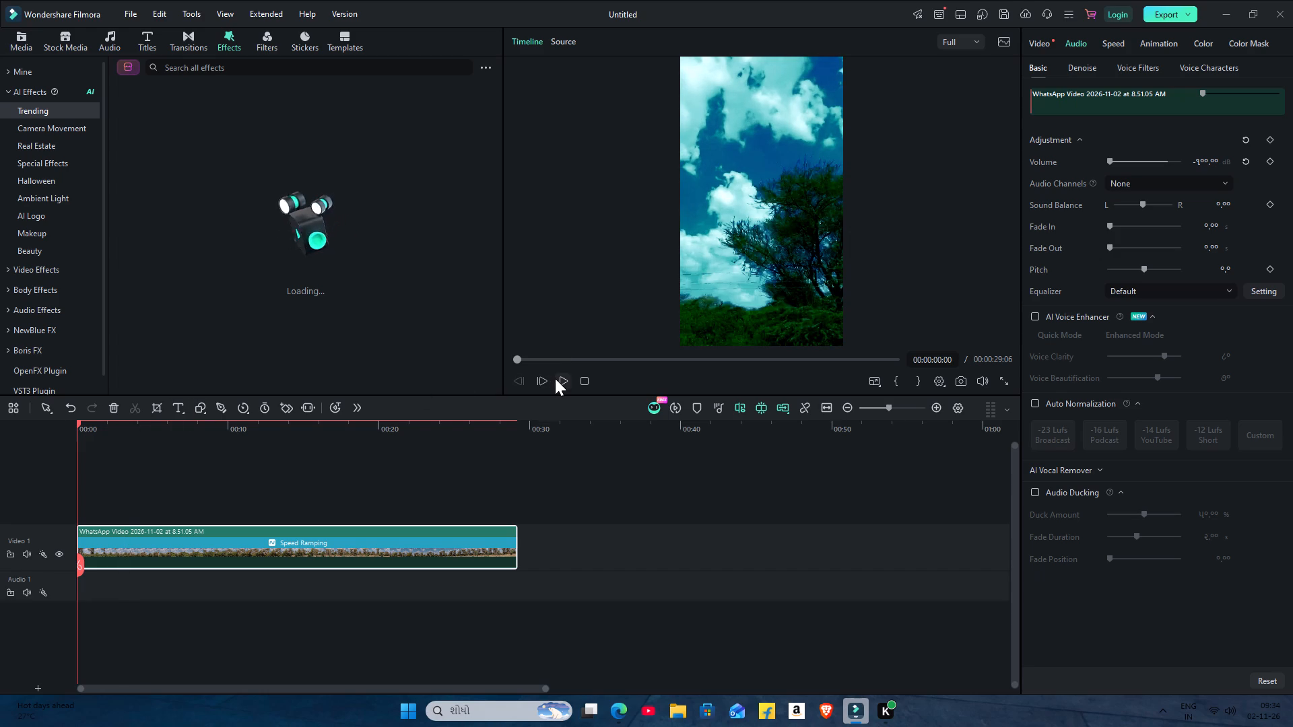
double_click(555, 378)
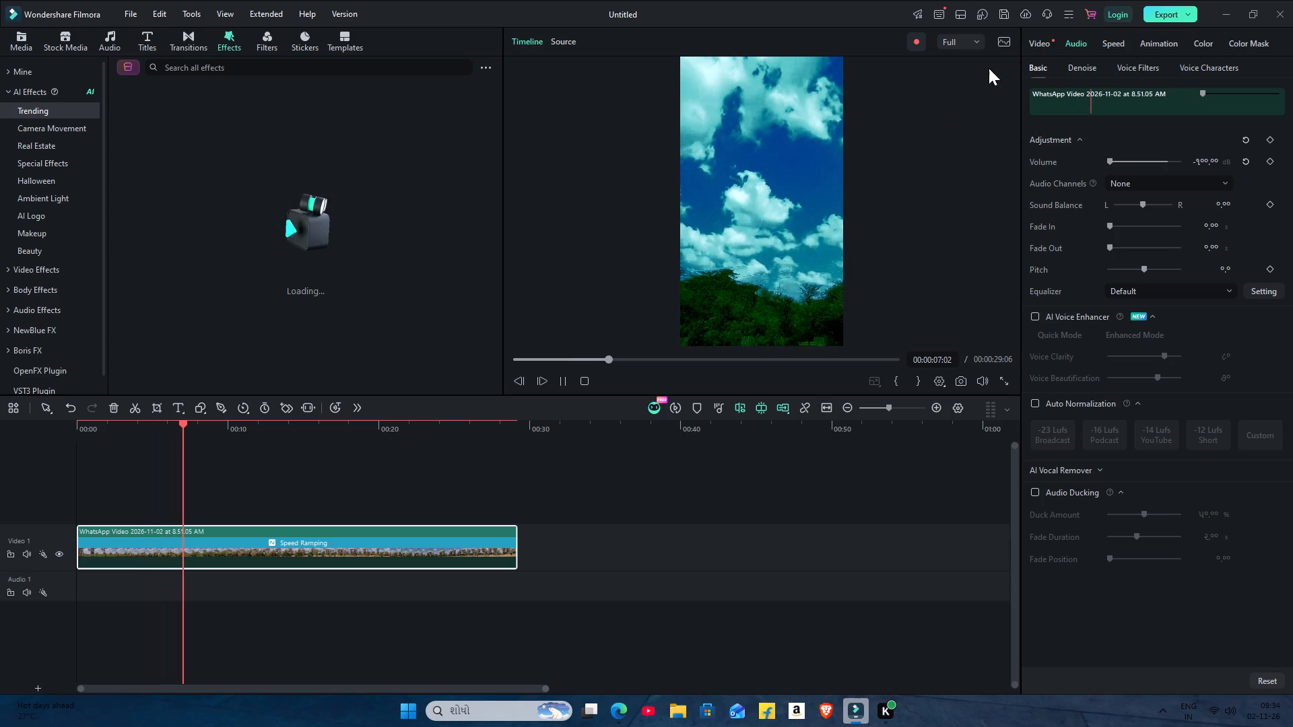
click(1111, 47)
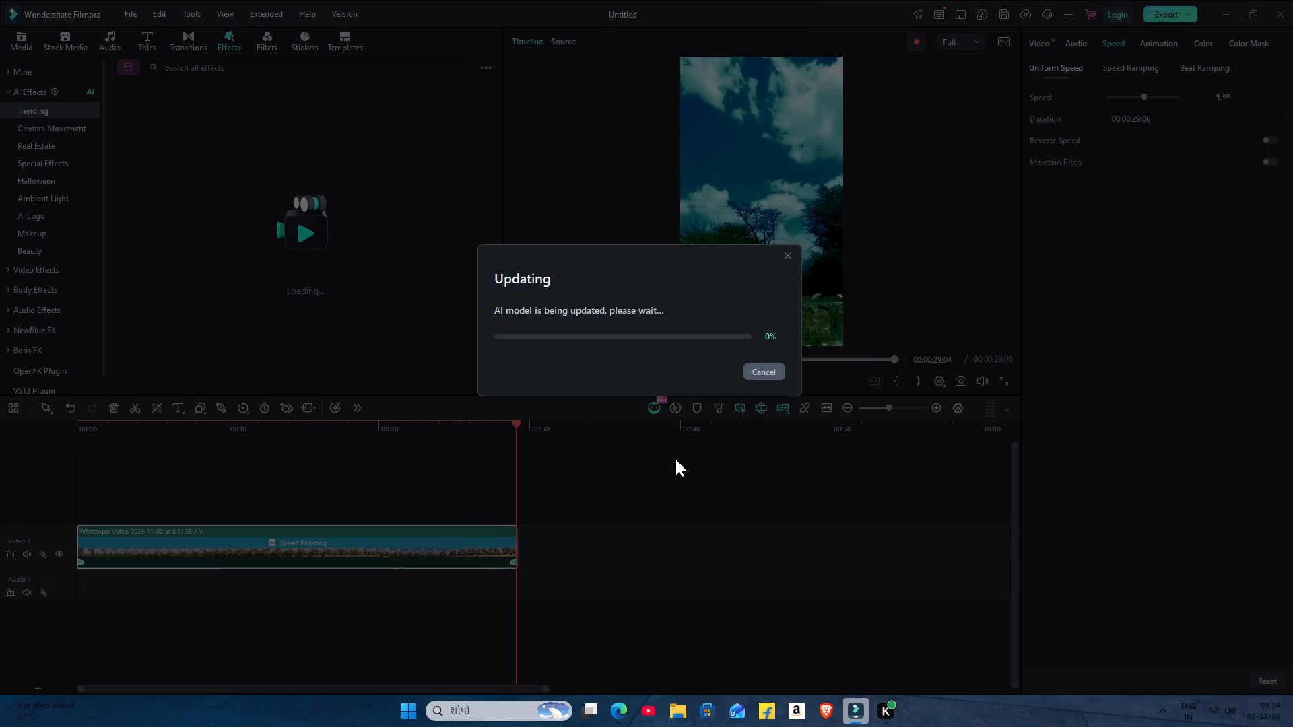
click(769, 373)
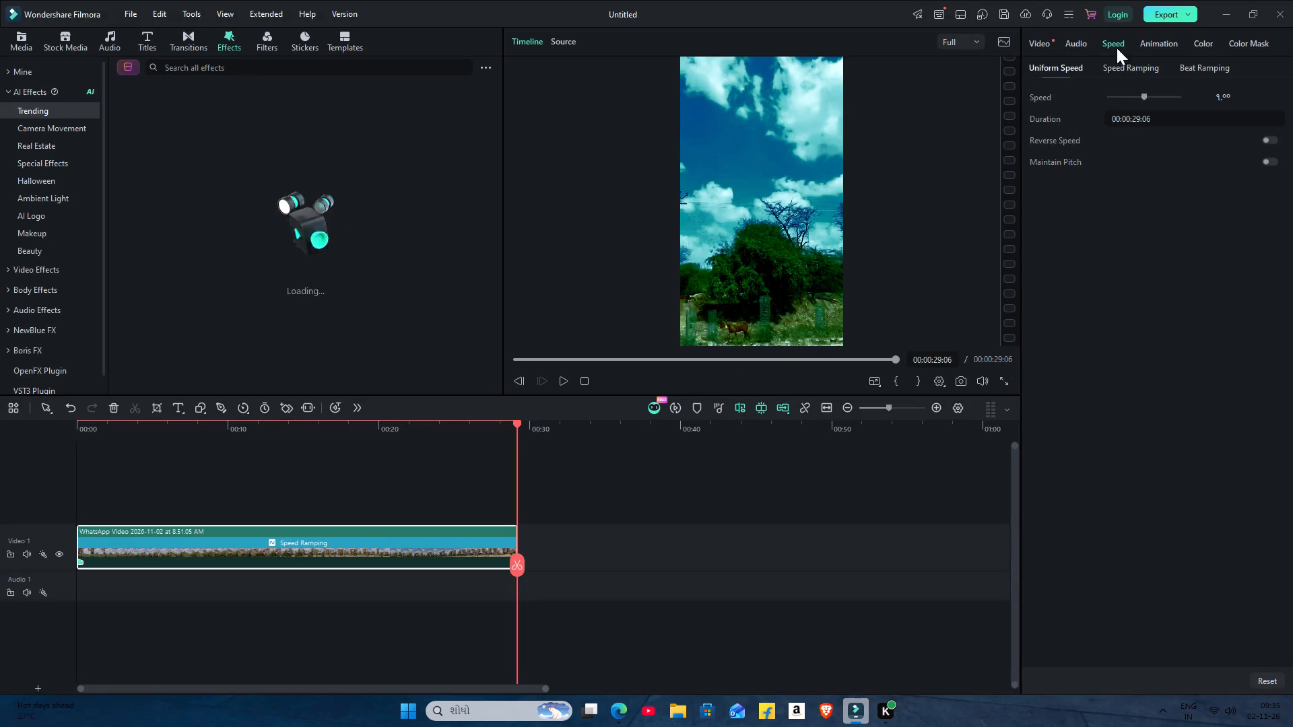
Examine the trimmed clip's speed ramping graph with the playhead at 00:00:09:24.
click(1122, 70)
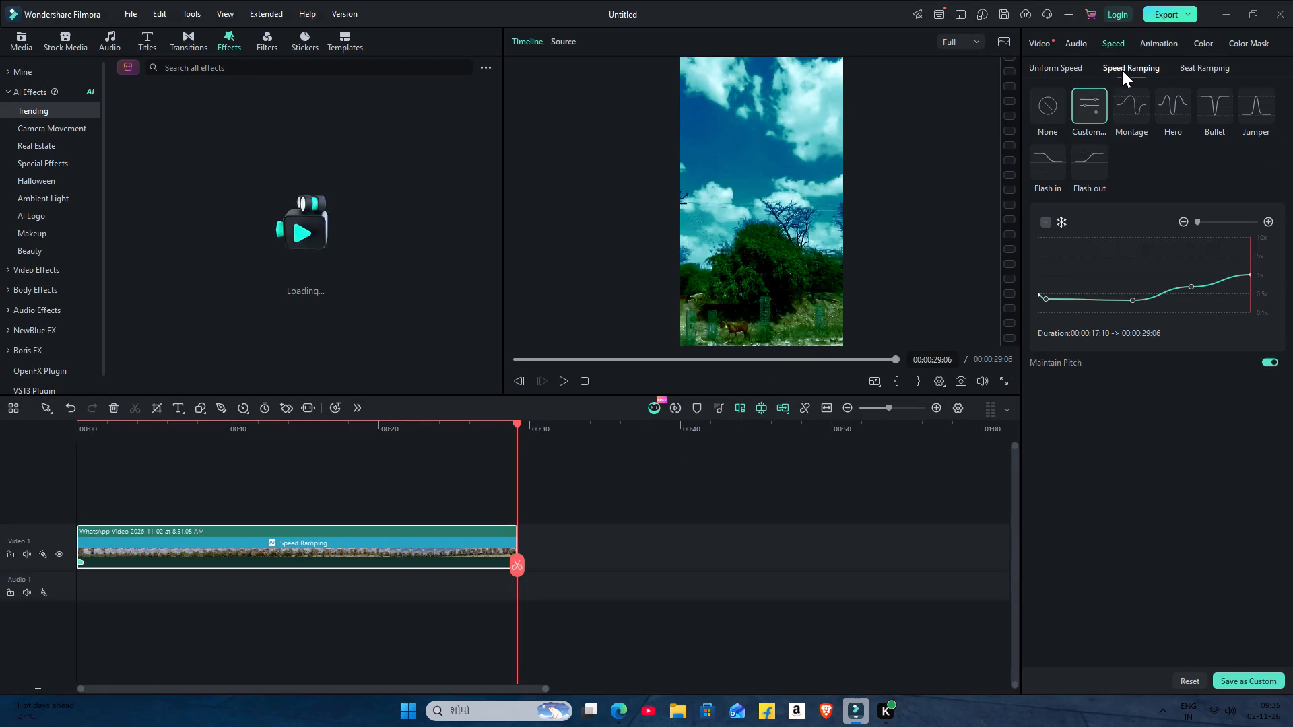
click(1094, 293)
click(1177, 215)
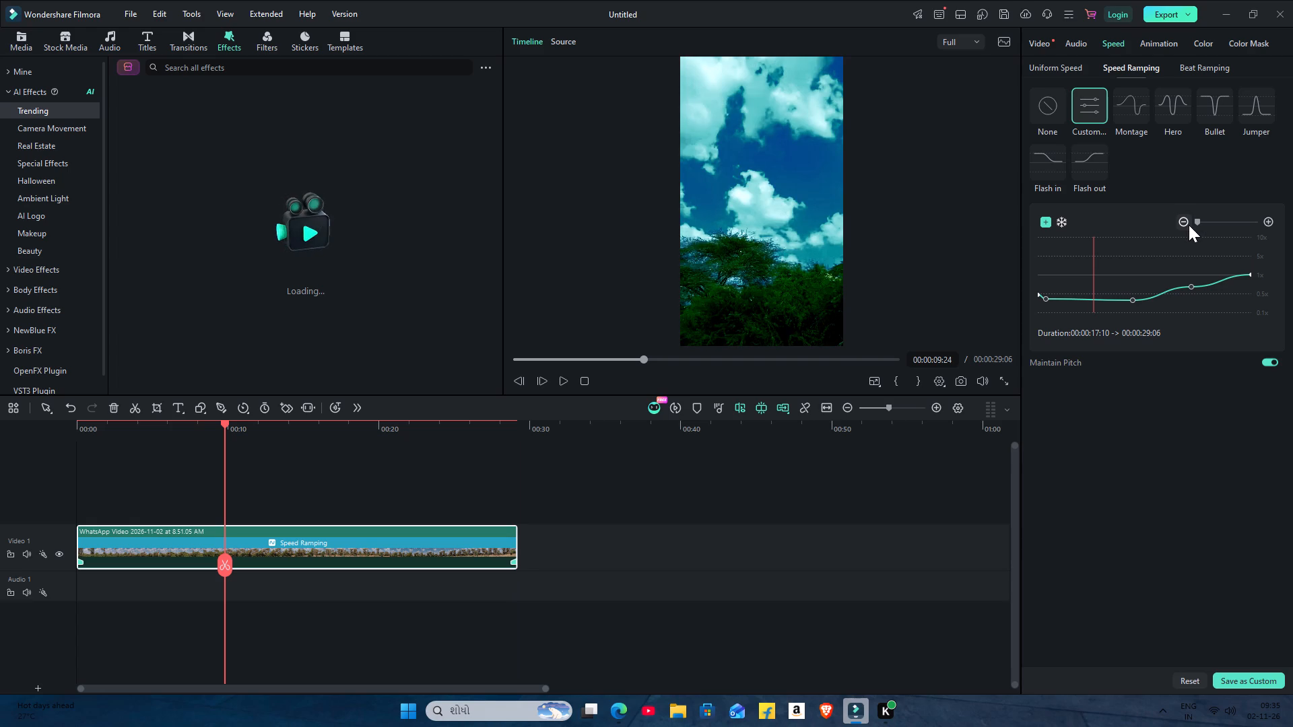
double_click(1185, 219)
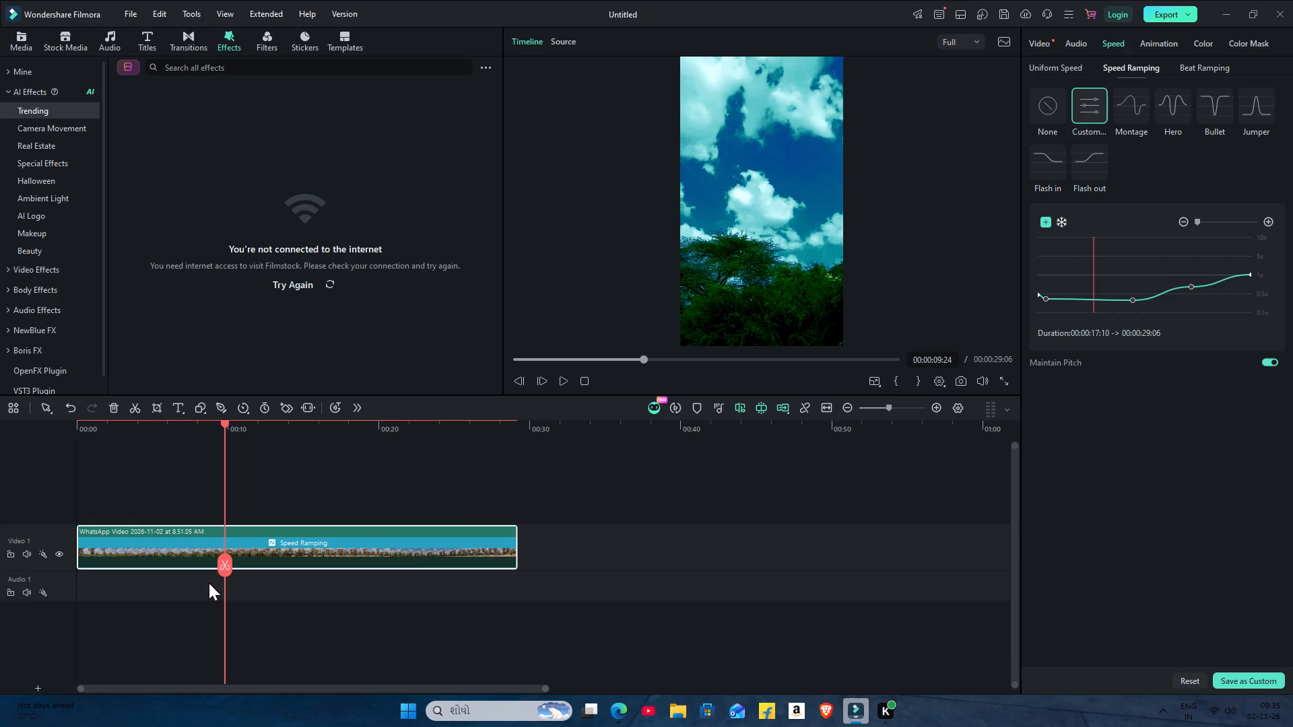
scroll(209, 583, up, 1)
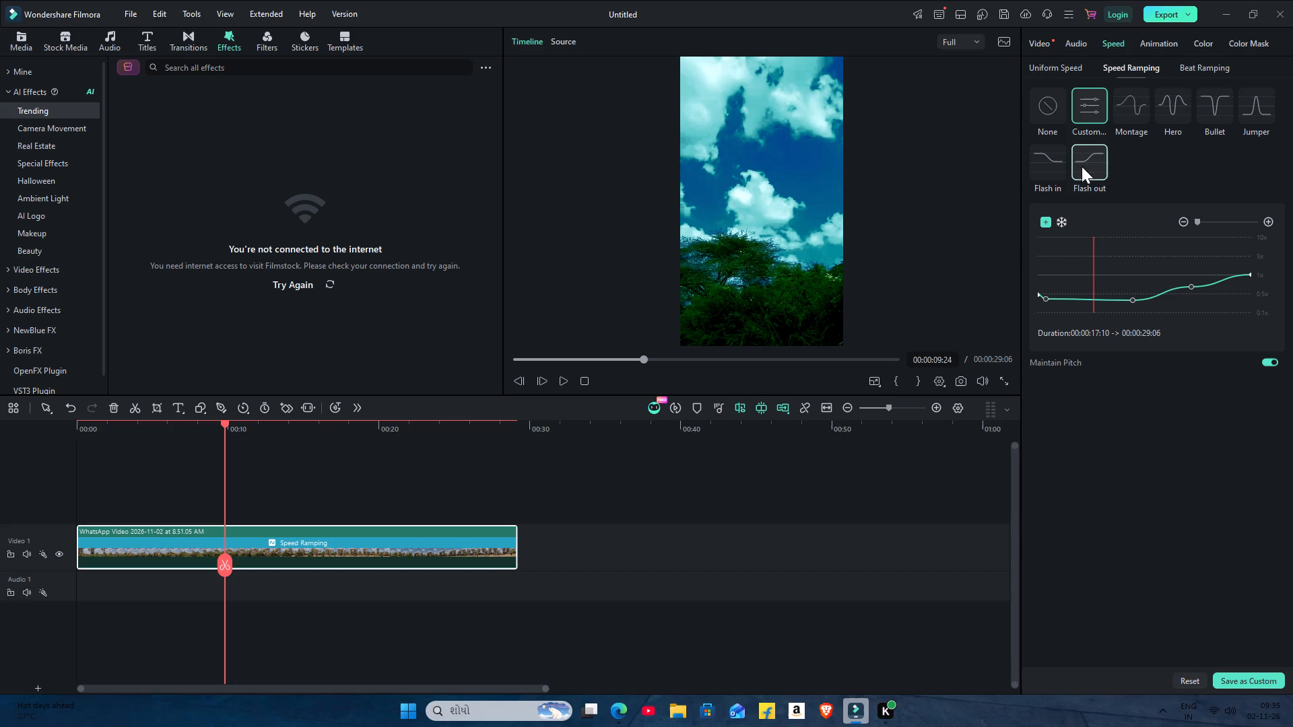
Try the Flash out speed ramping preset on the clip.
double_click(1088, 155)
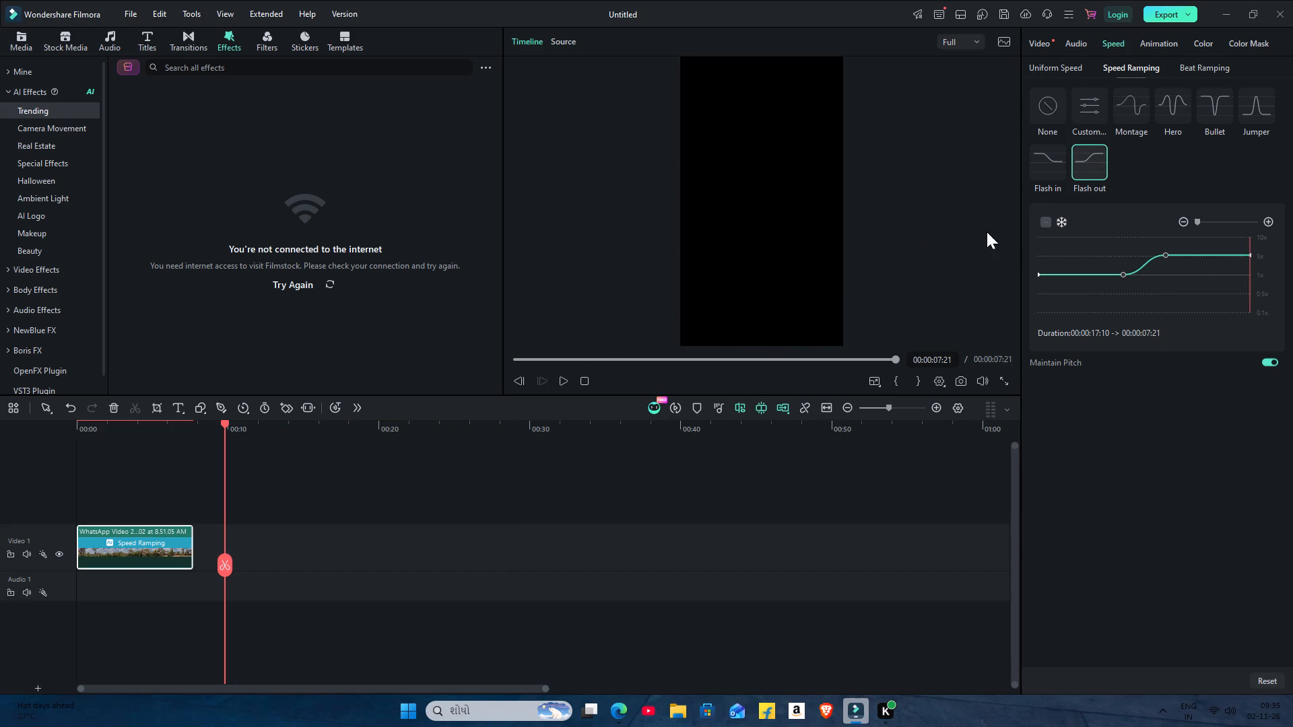
Apply the customizable speed ramping preset to the clip.
click(1100, 125)
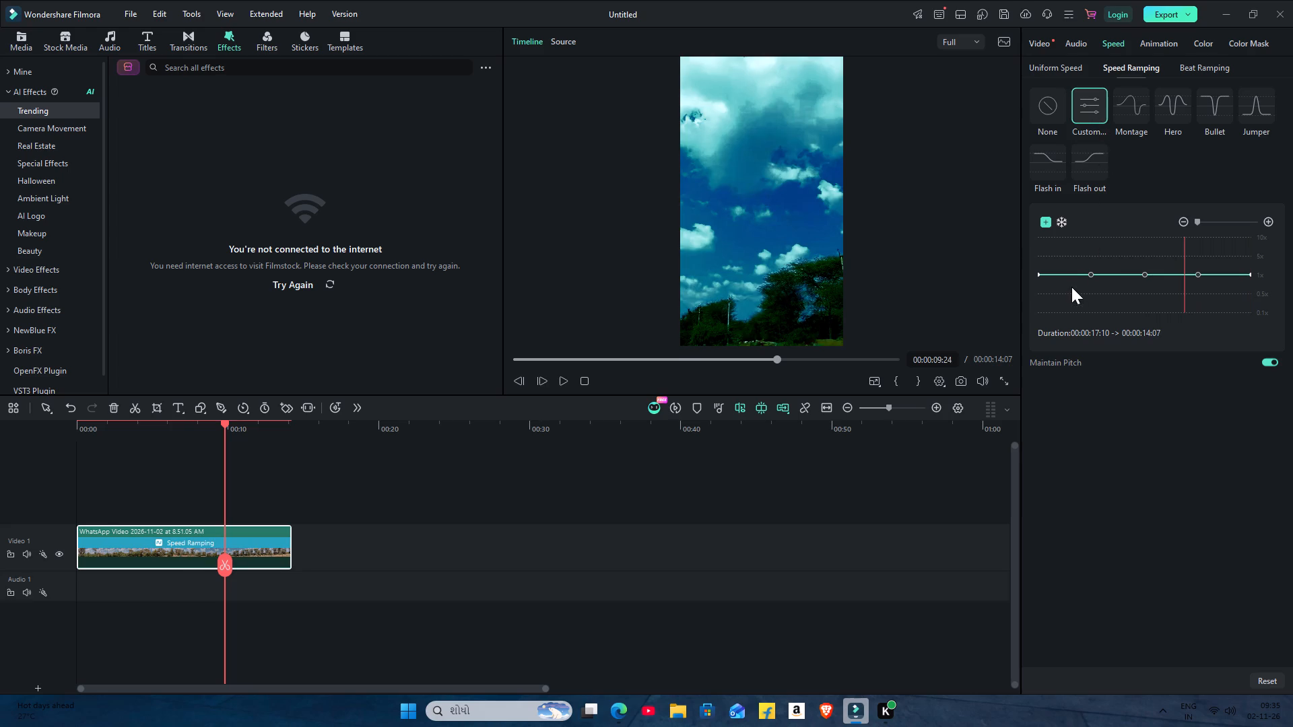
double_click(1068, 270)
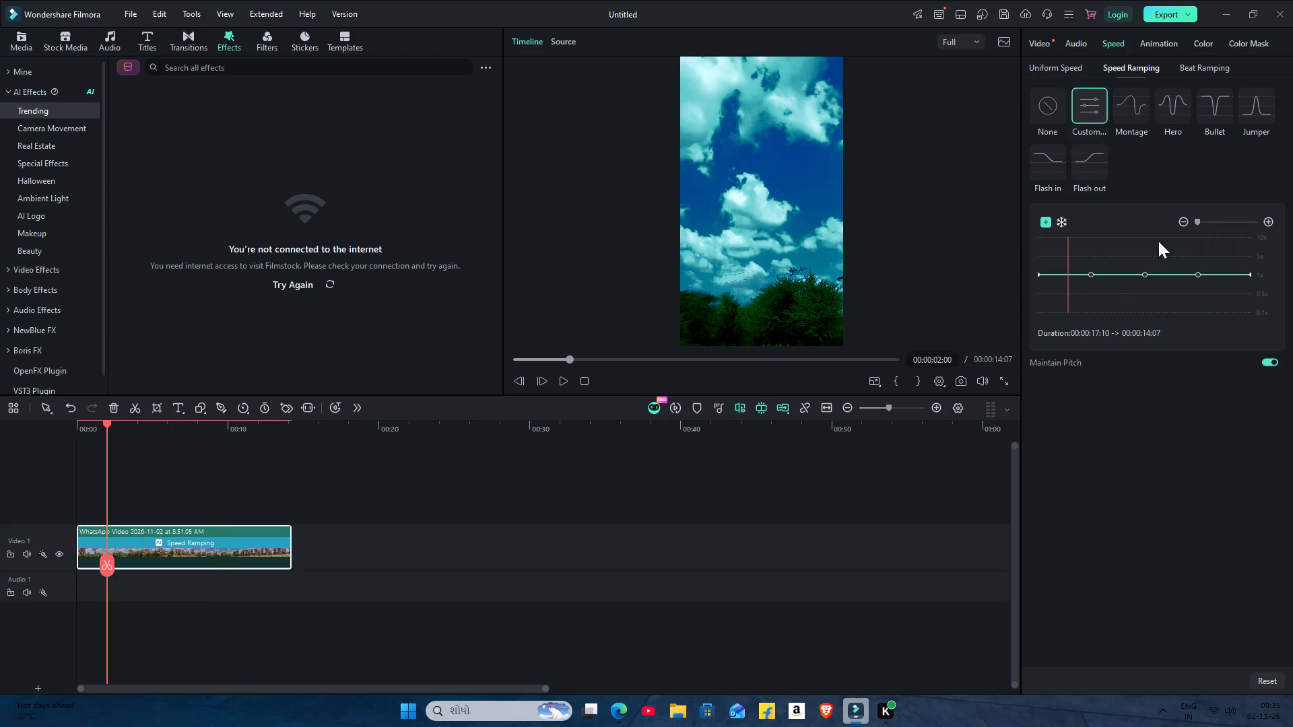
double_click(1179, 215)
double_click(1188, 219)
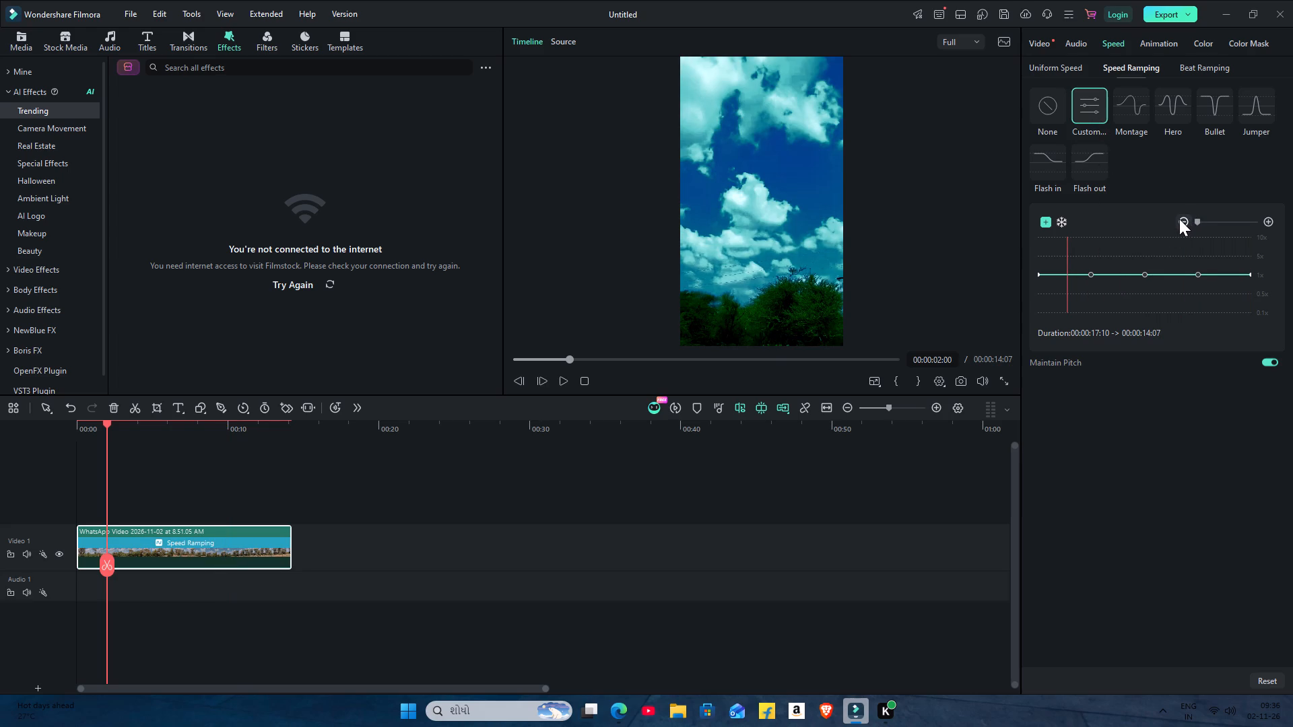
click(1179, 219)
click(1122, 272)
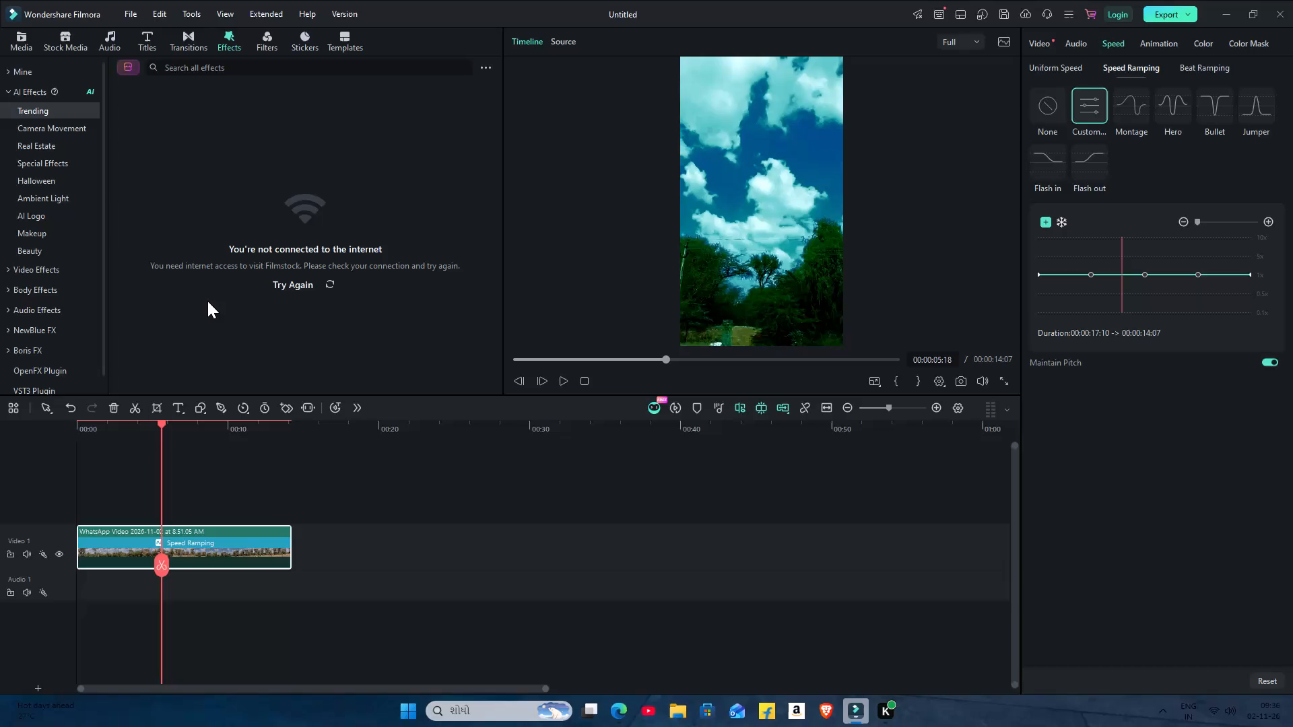
Retry loading the Trending AI effects.
click(327, 283)
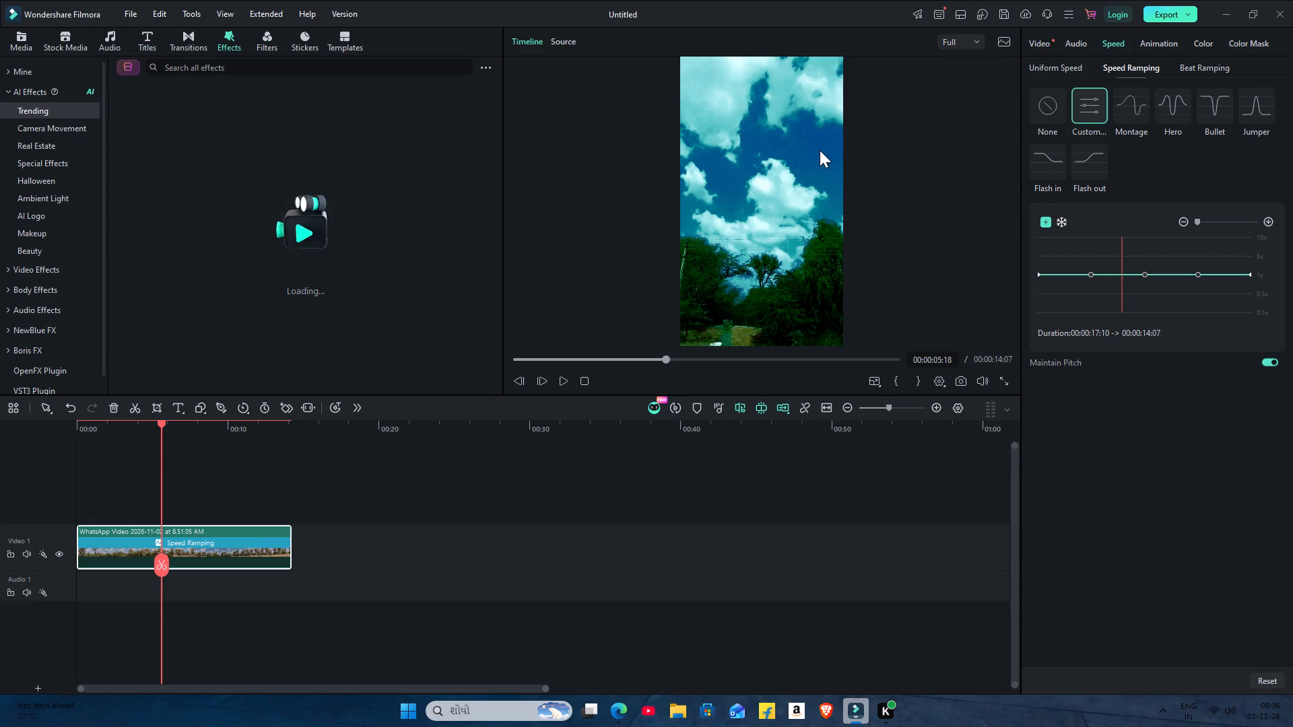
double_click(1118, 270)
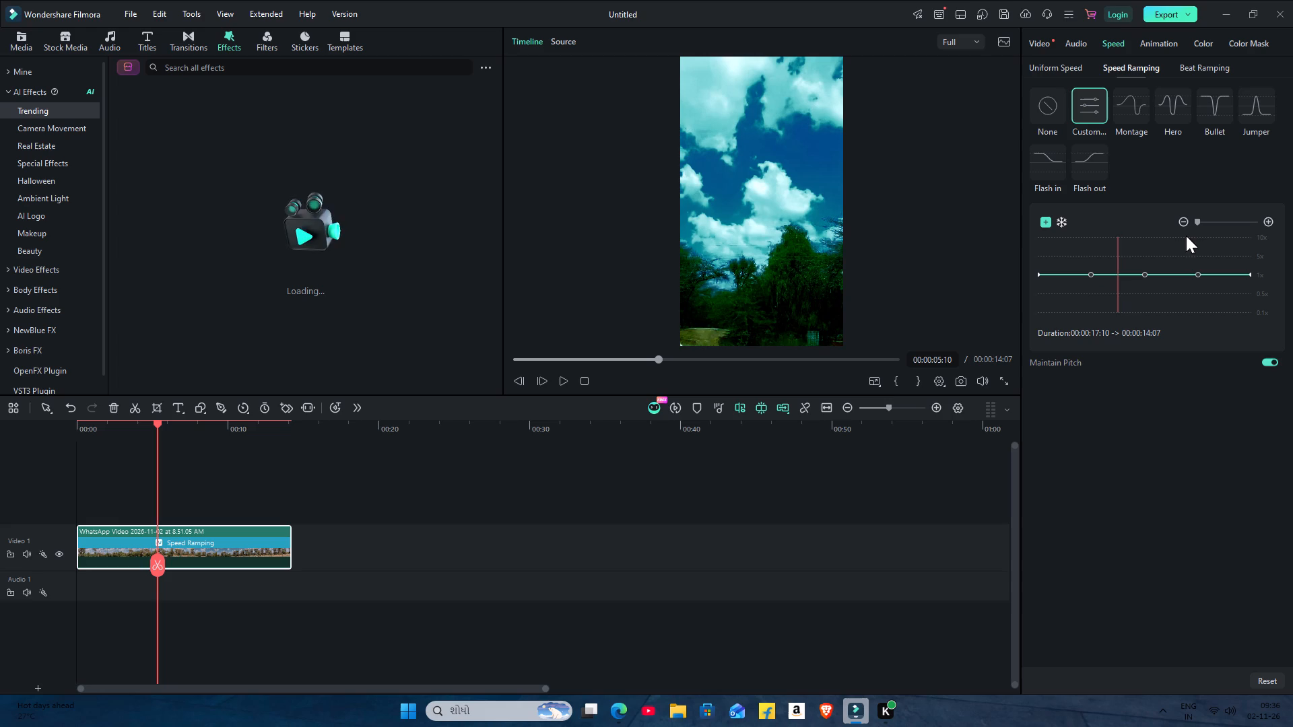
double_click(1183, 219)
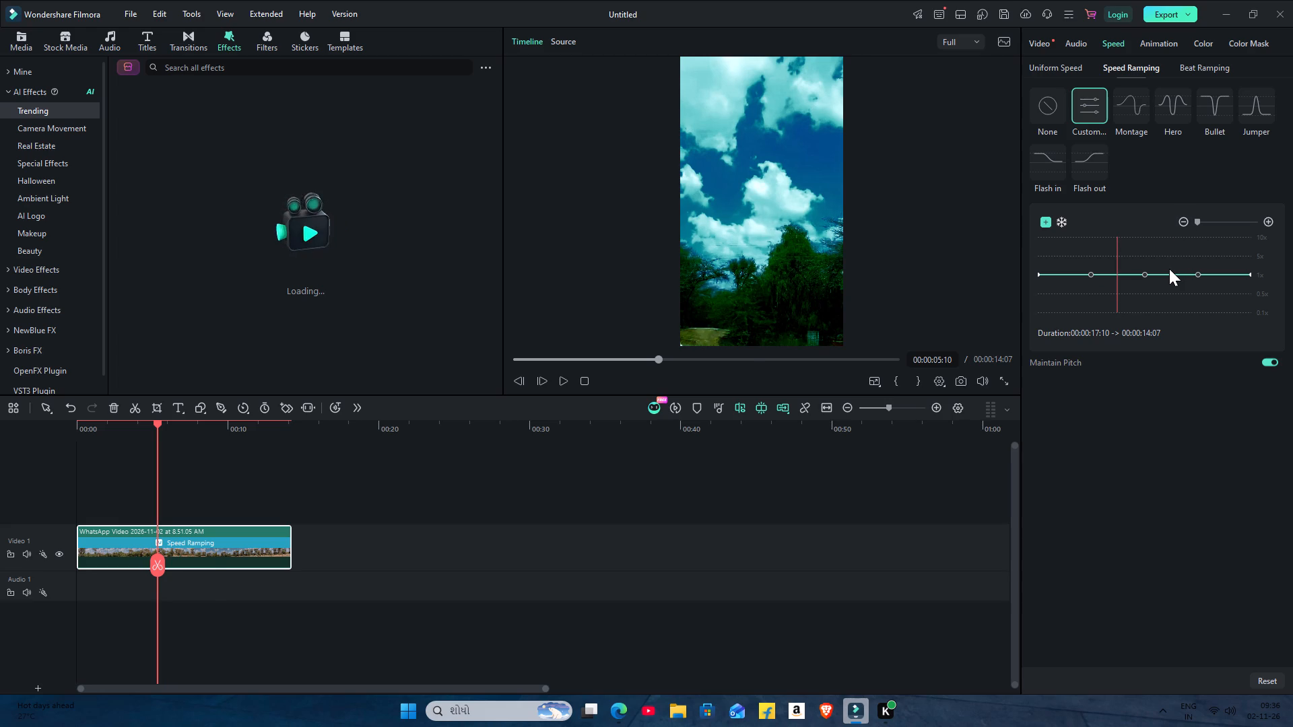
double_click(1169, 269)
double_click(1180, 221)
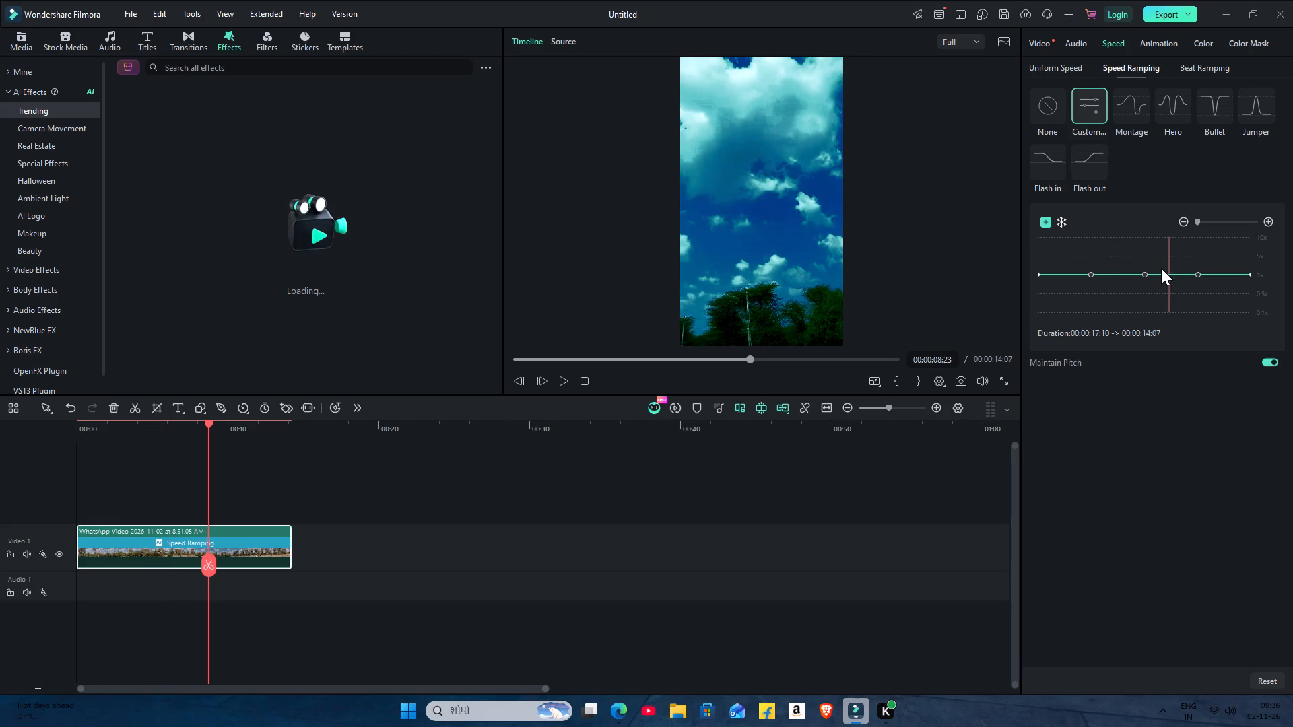
Lower the first four points of the clip's speed ramping curve below 1x, with the second and third between 0.5x and 0.1x.
drag(1146, 274, 1141, 307)
drag(1088, 273, 1084, 303)
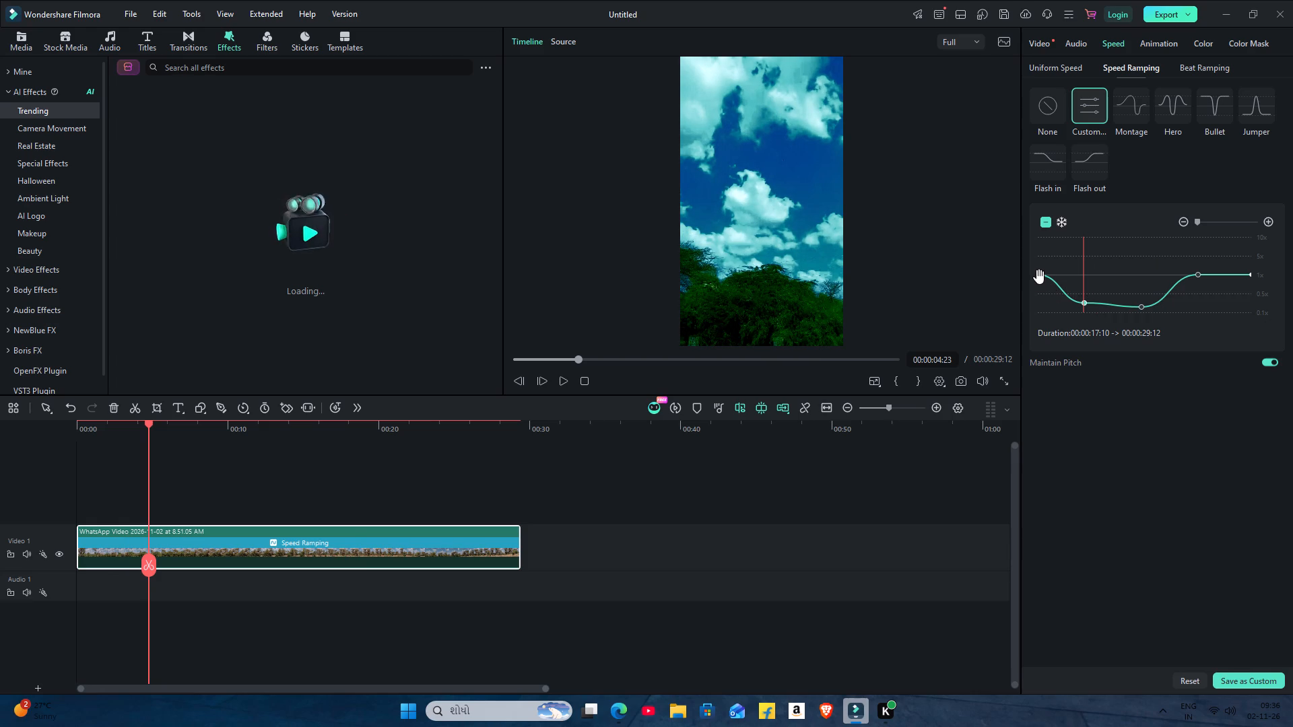
drag(1038, 277, 1038, 289)
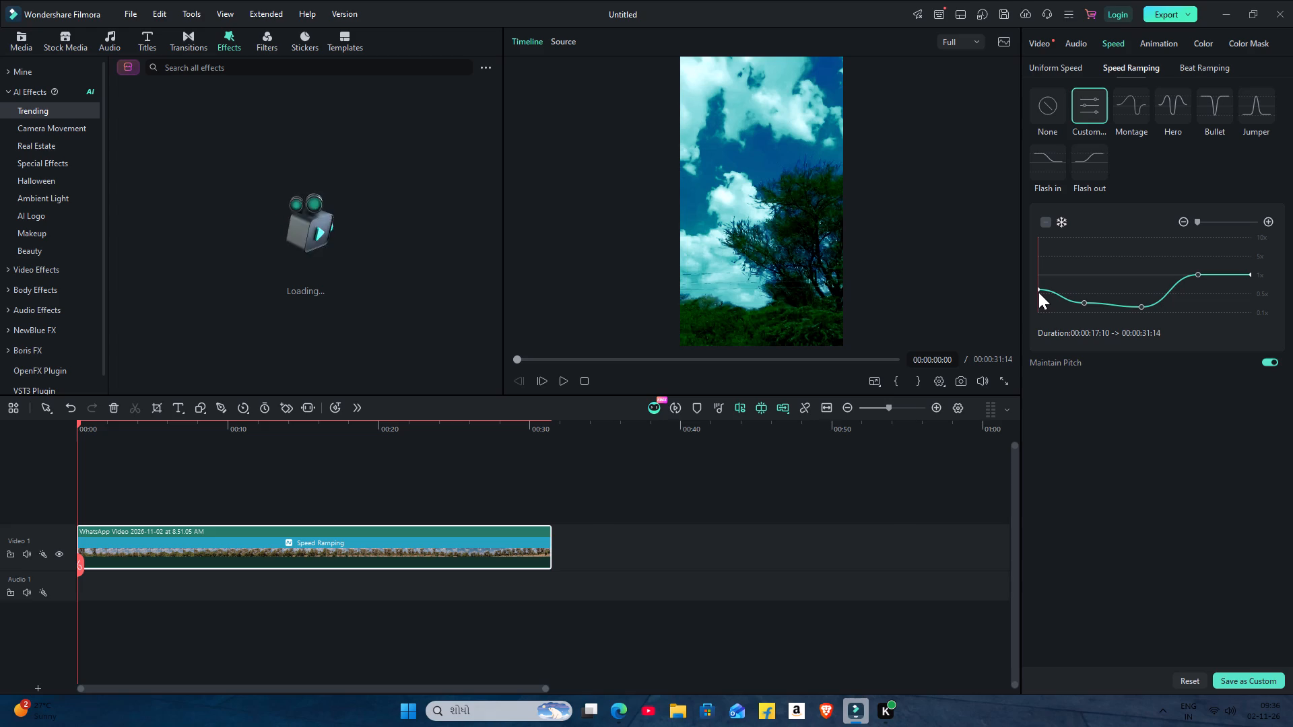
drag(1197, 272, 1197, 282)
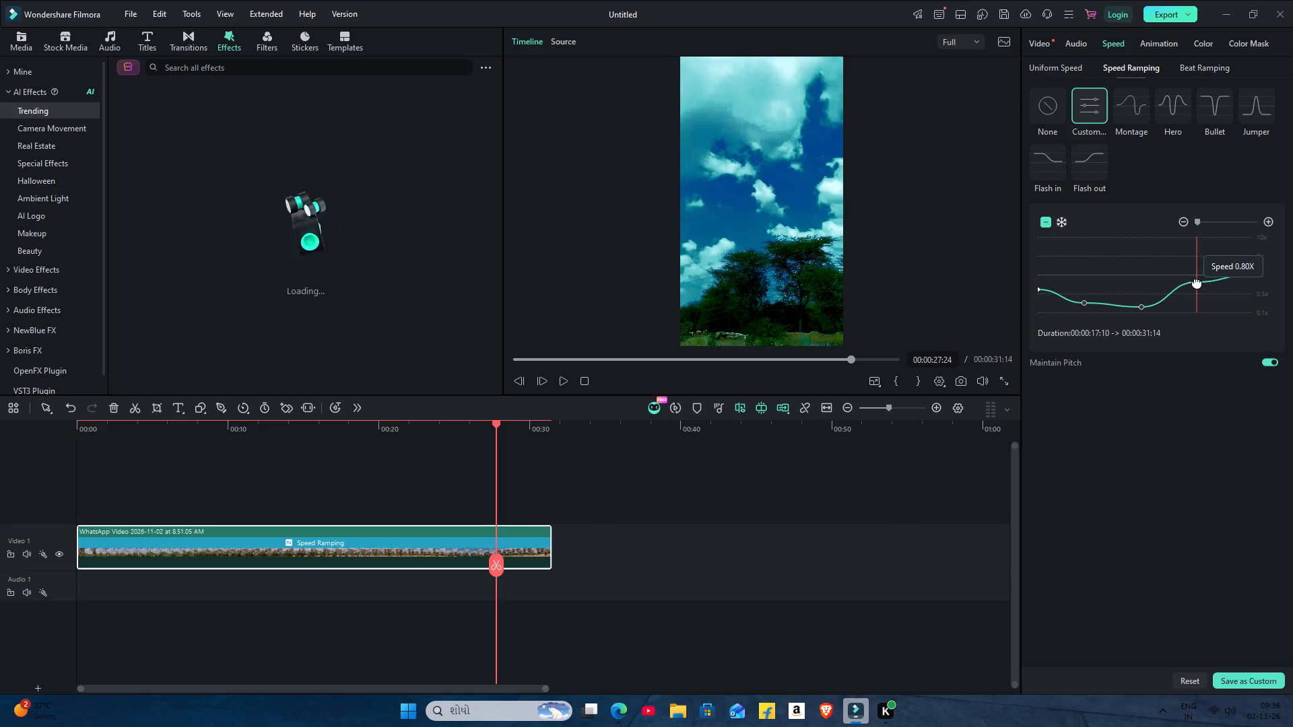
drag(1197, 282, 1196, 287)
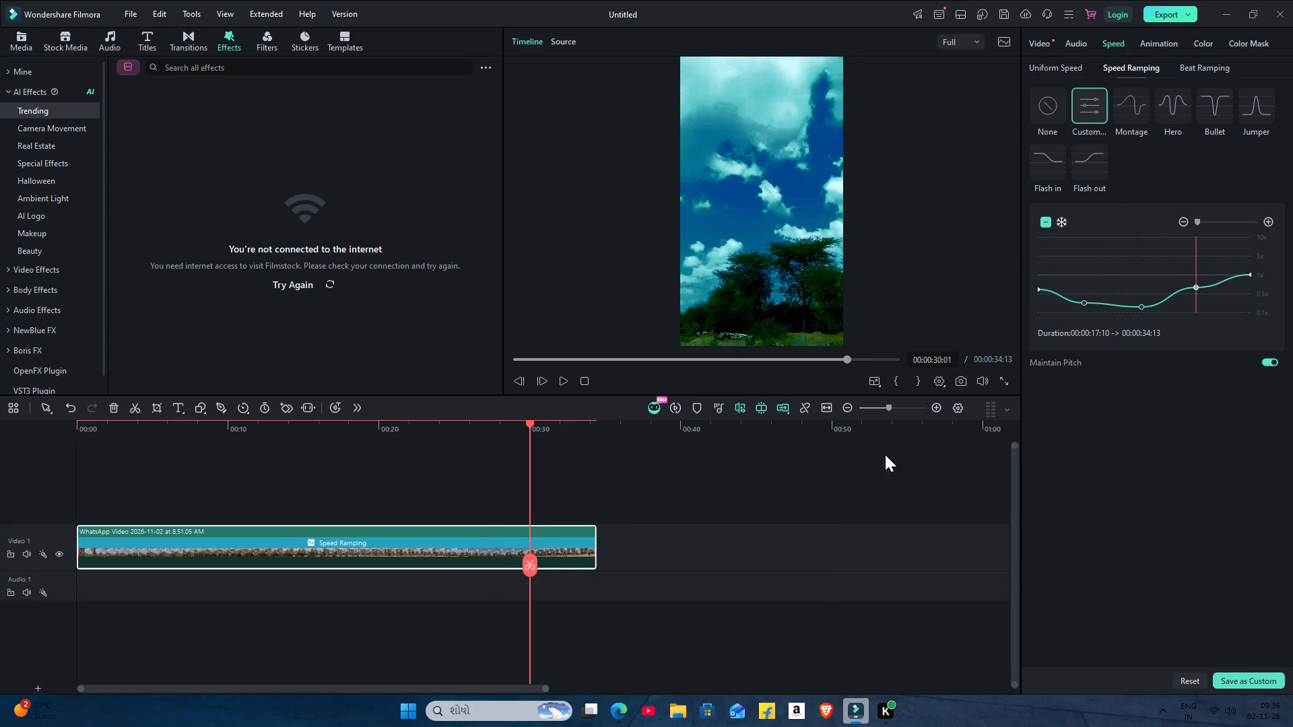
click(827, 510)
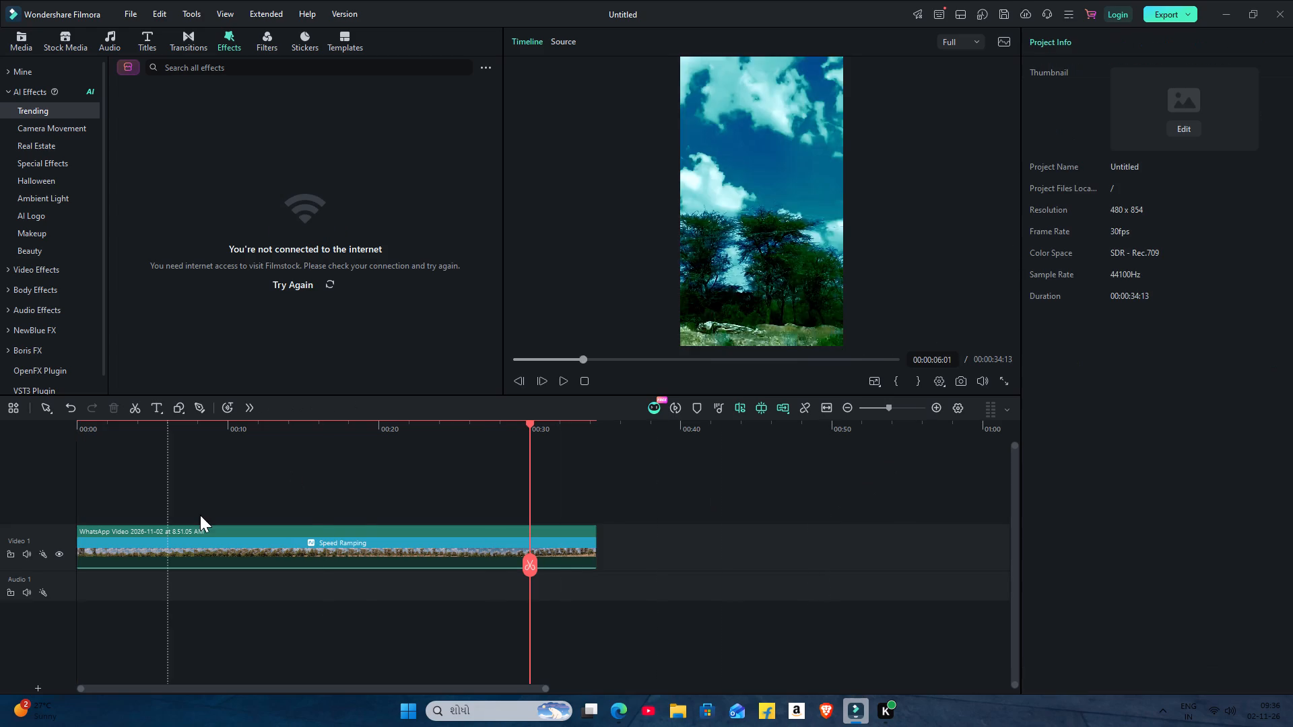
Play the speed-ramped clip from the beginning of the timeline.
drag(528, 451, 227, 492)
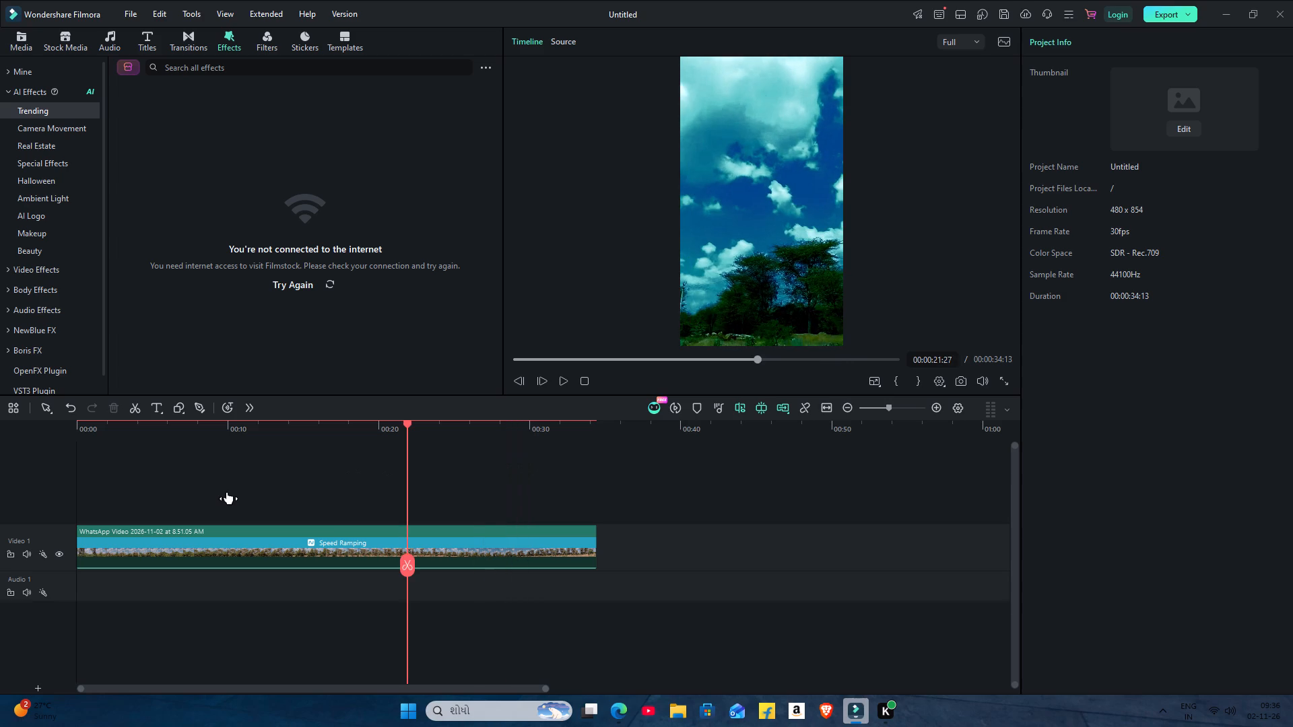
drag(227, 492, 54, 538)
click(54, 538)
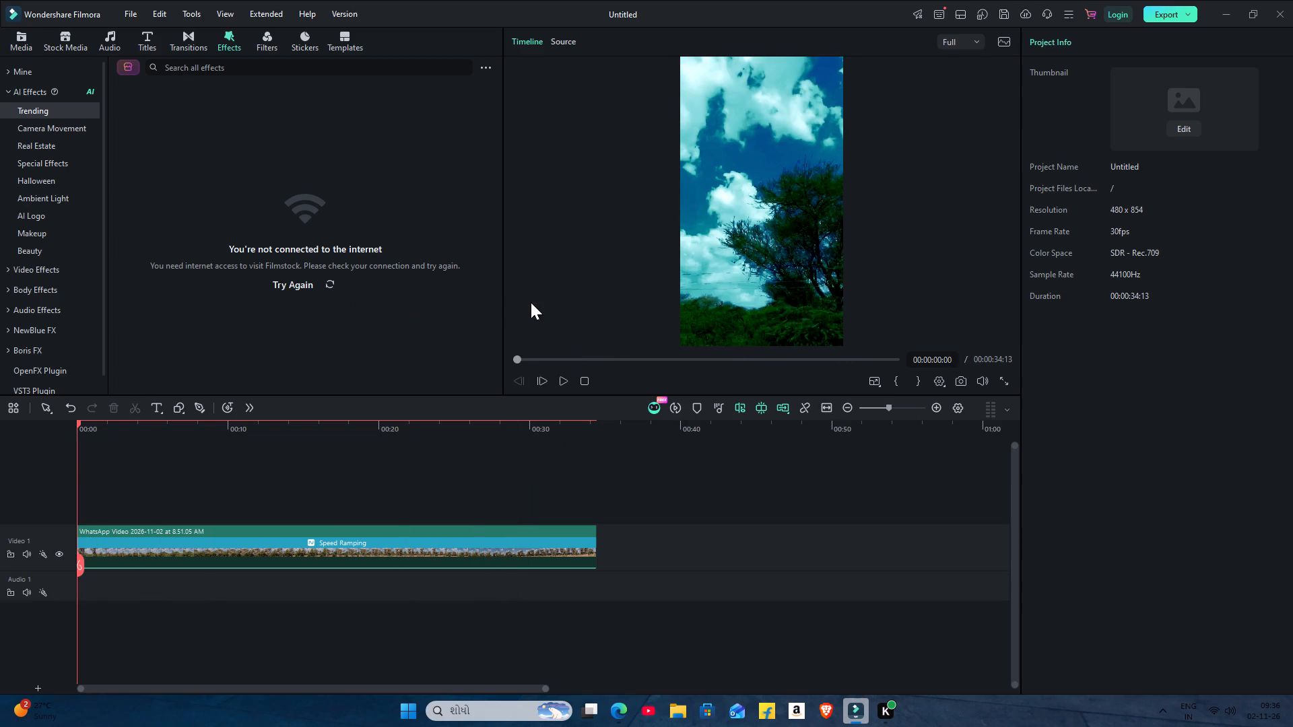
triple_click(563, 378)
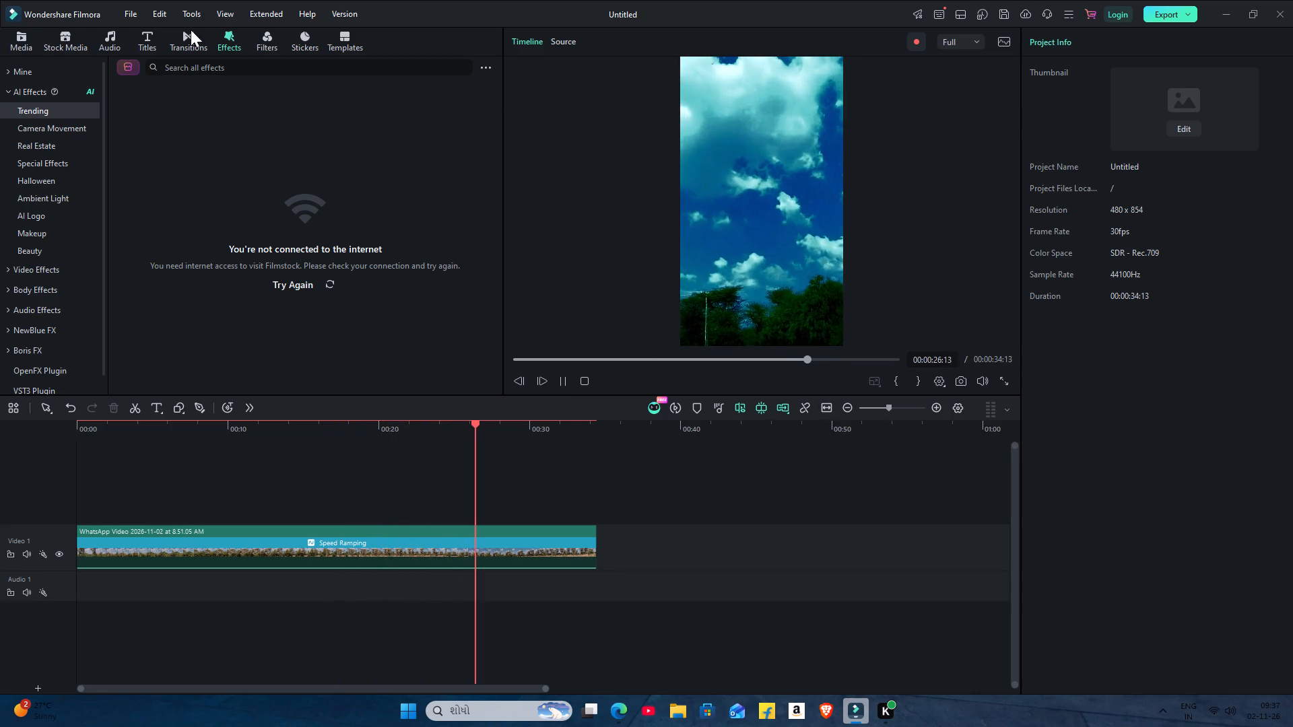
Try the Sunny Days filter from the Basic filters.
double_click(258, 38)
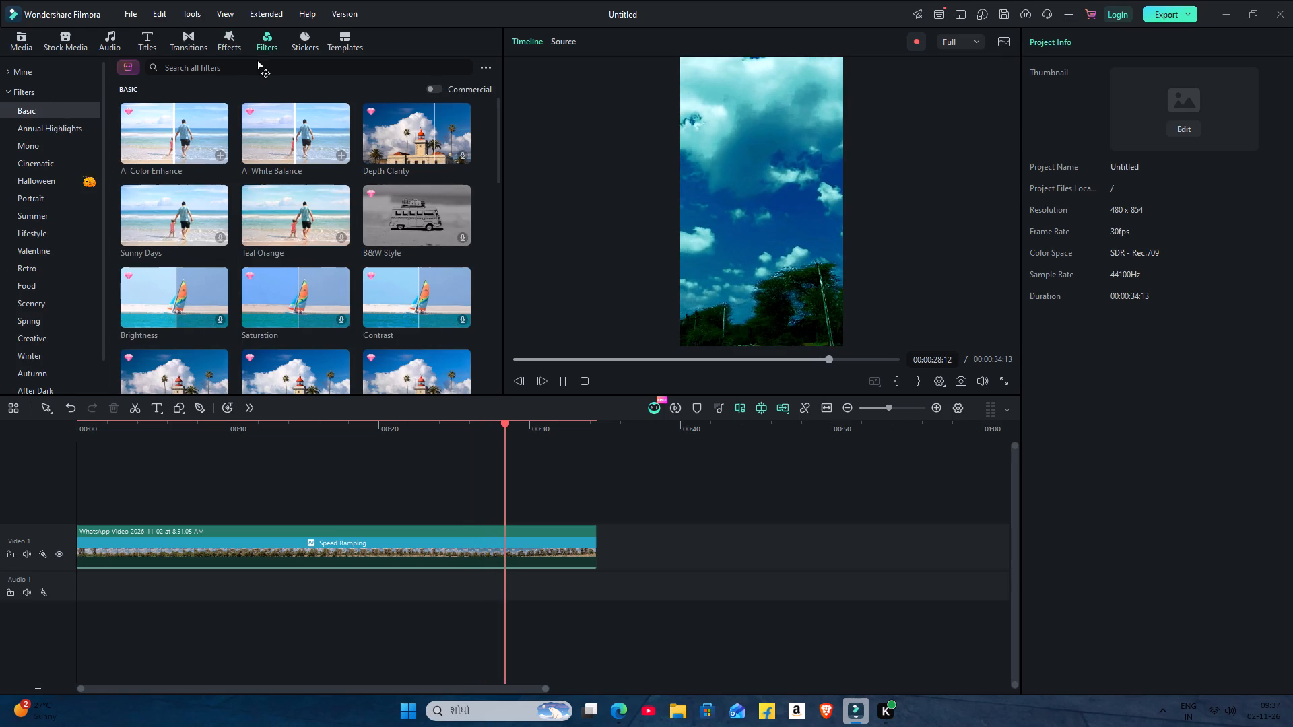
double_click(178, 236)
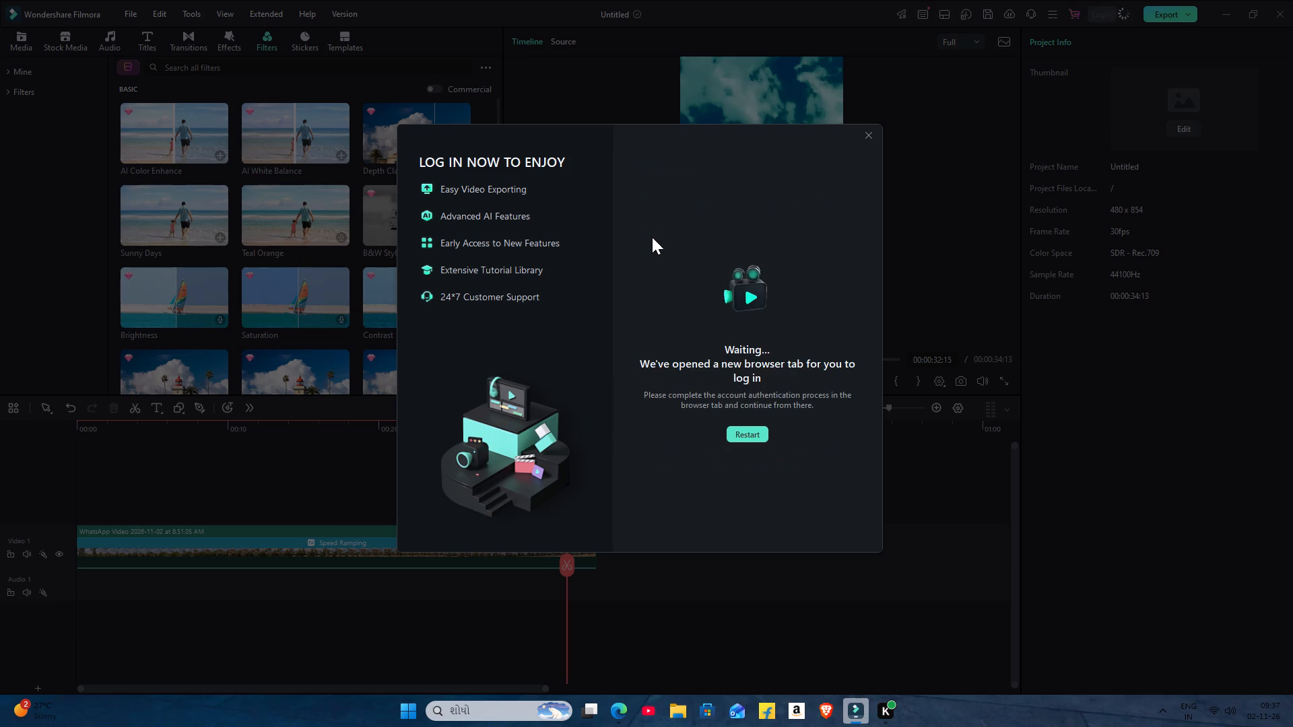